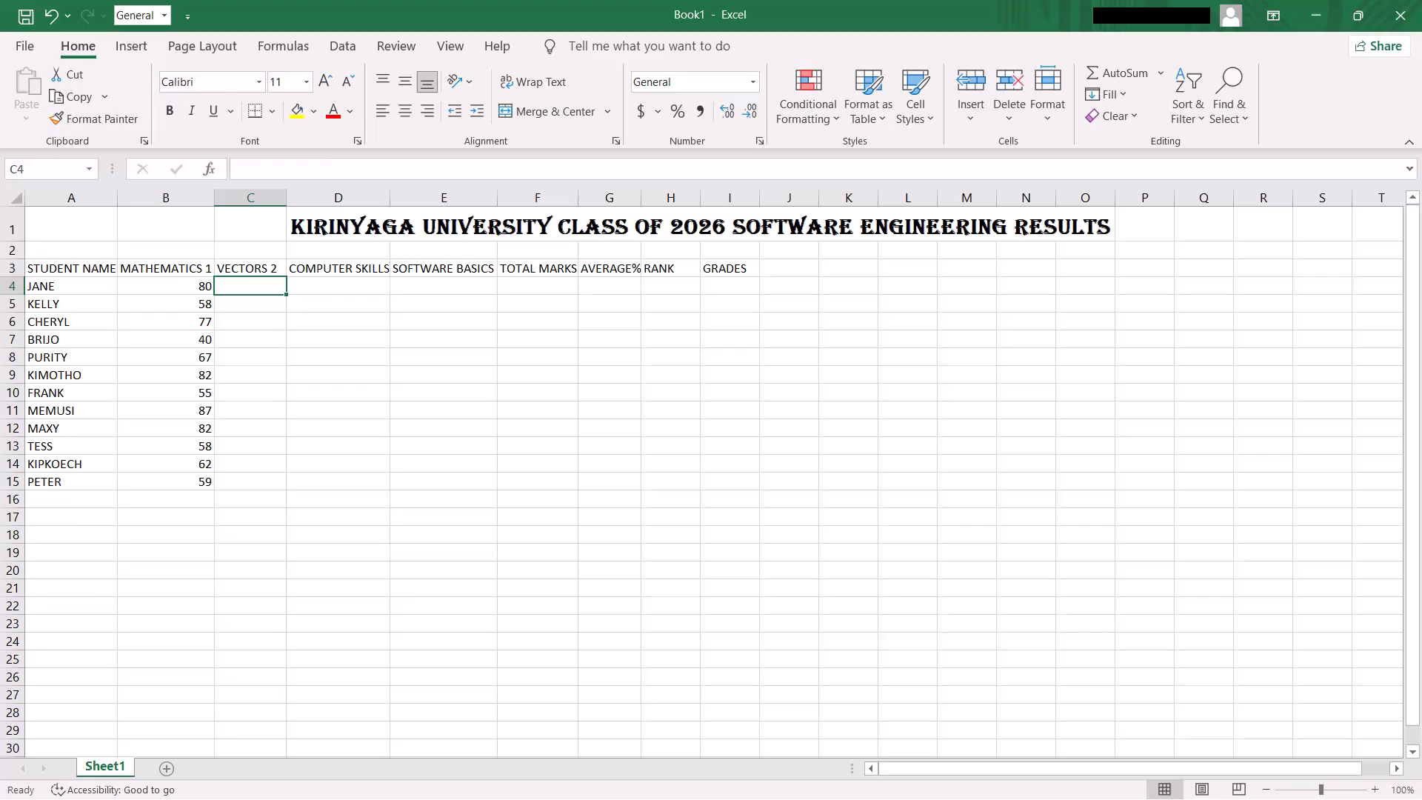
Enter the VECTORS 2 marks 75, 61, 33, 65, 68 and 54 for JANE through KIMOTHO in cells C4 to C9.
text(75)
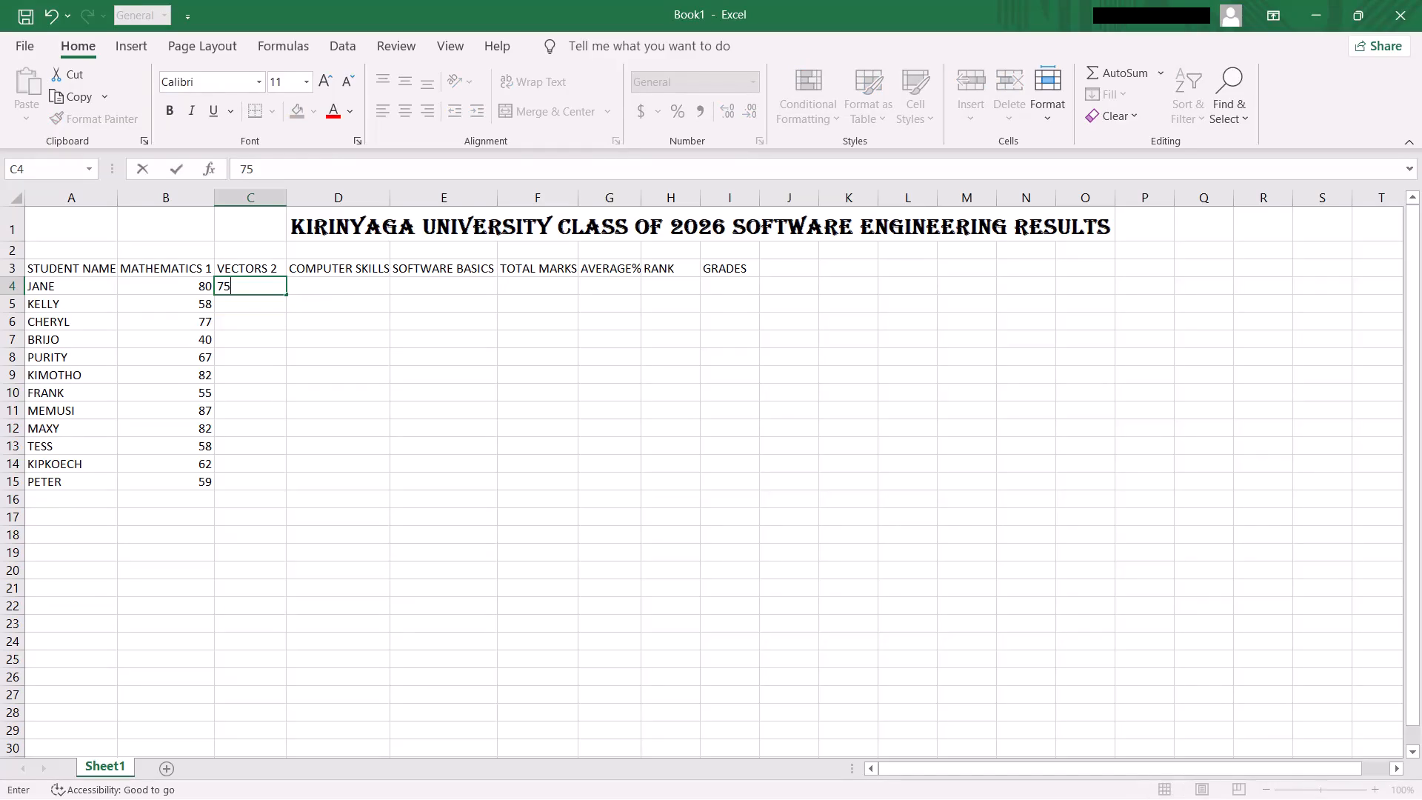
key(Return)
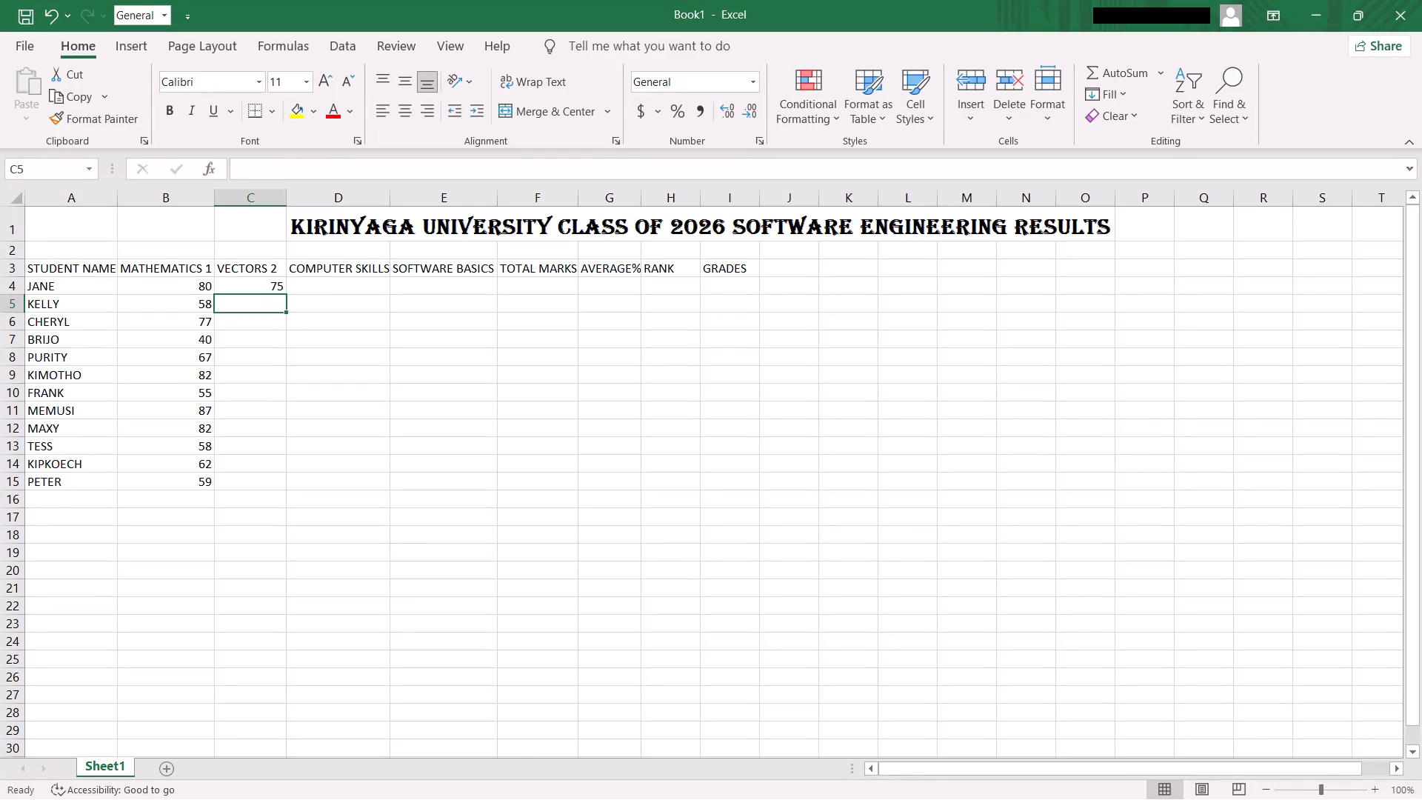
key(6)
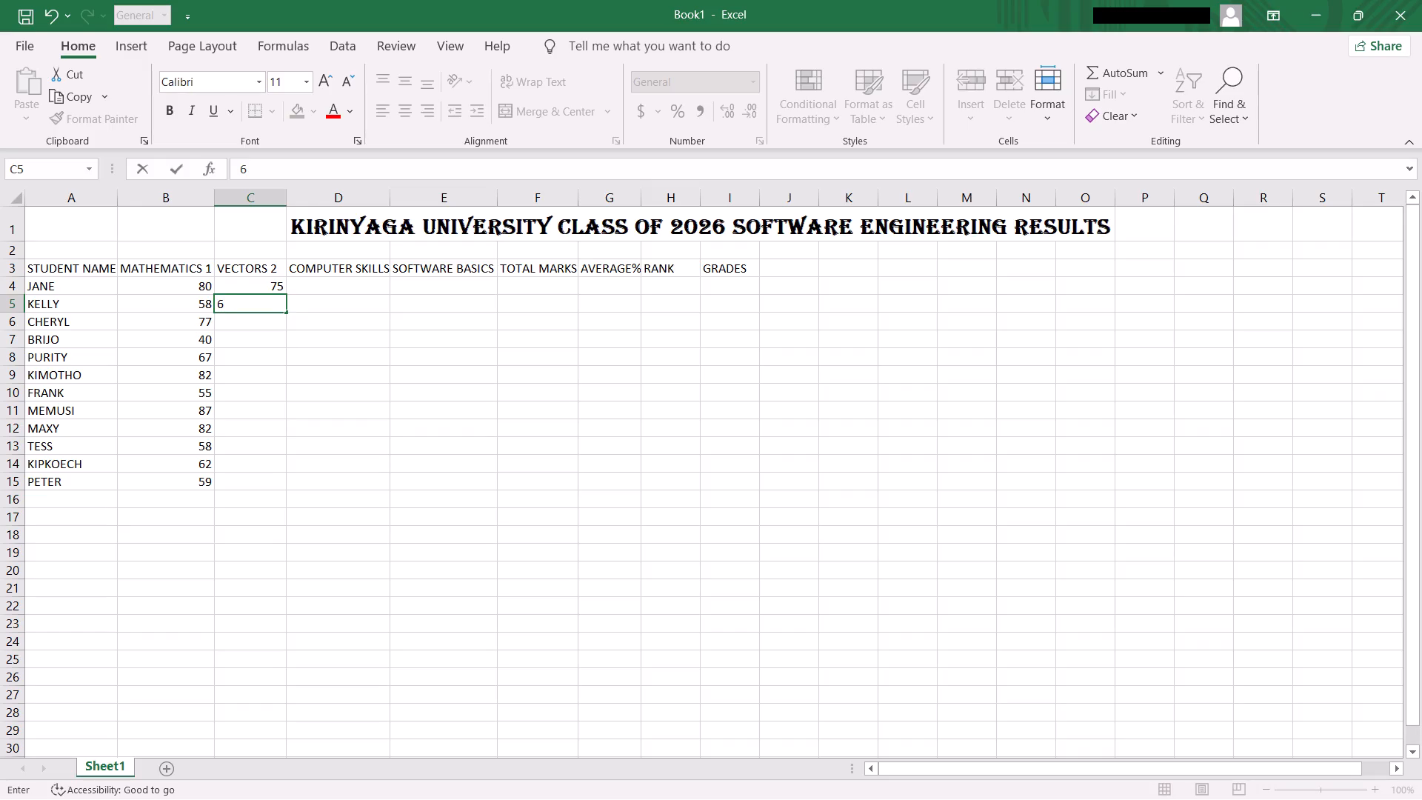
key(1)
key(Return)
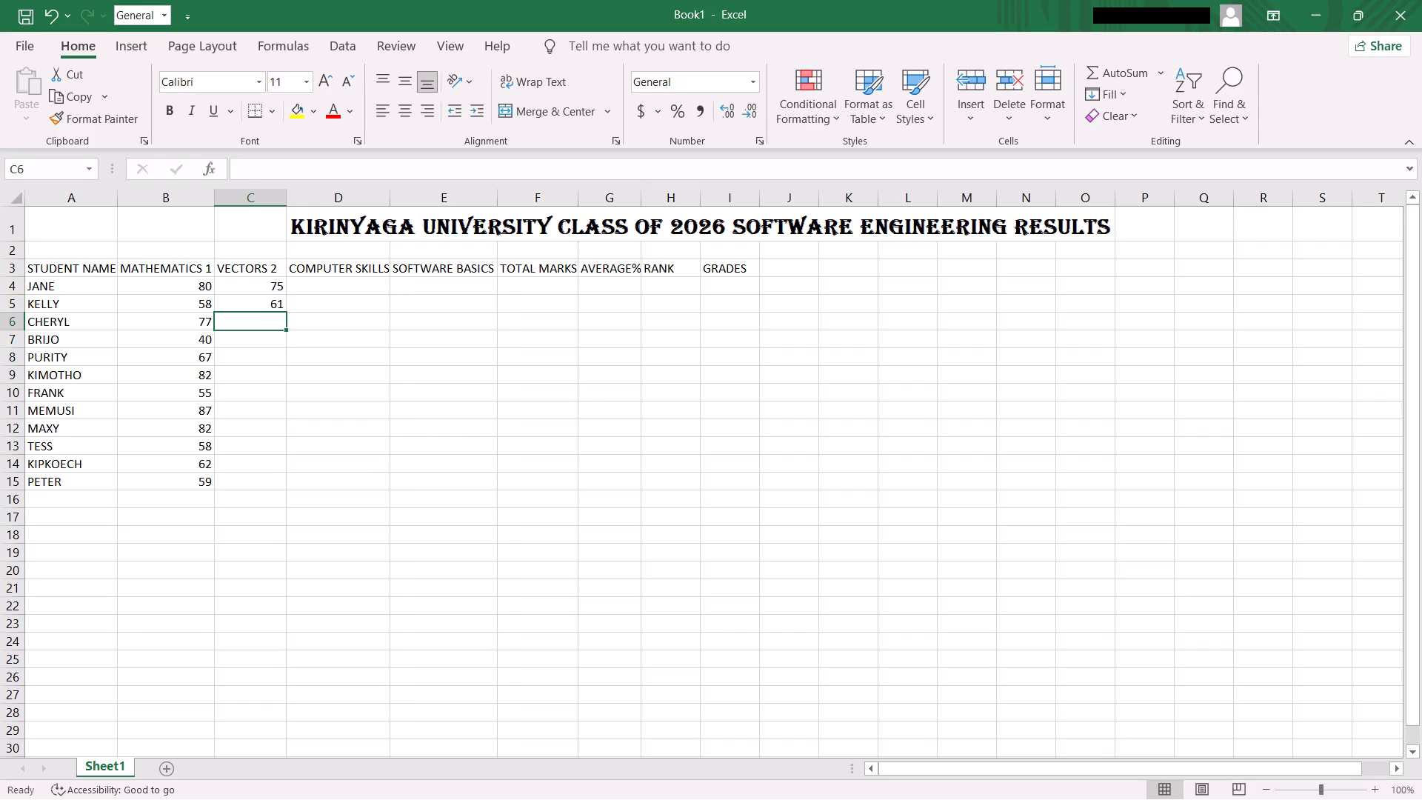
key(3)
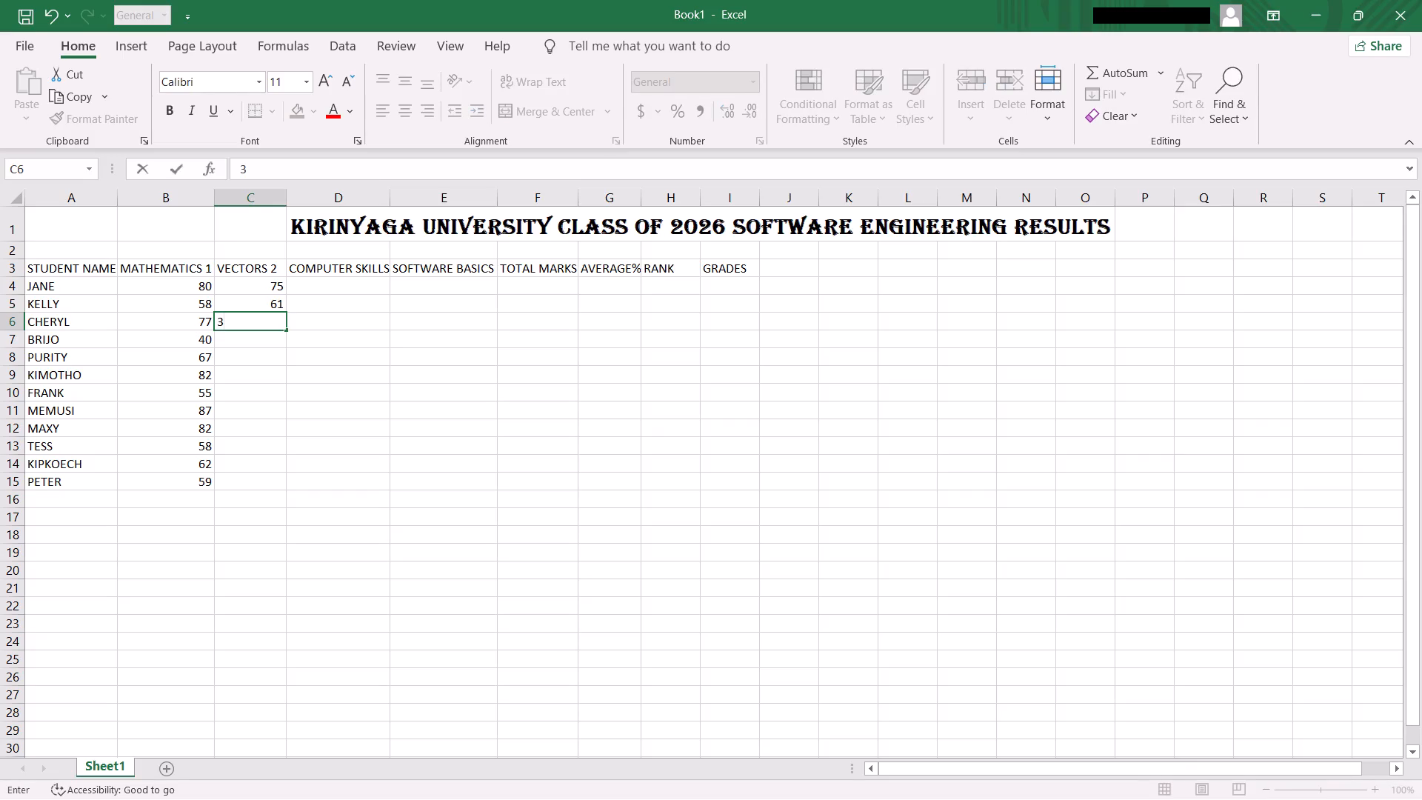
key(3)
key(Return)
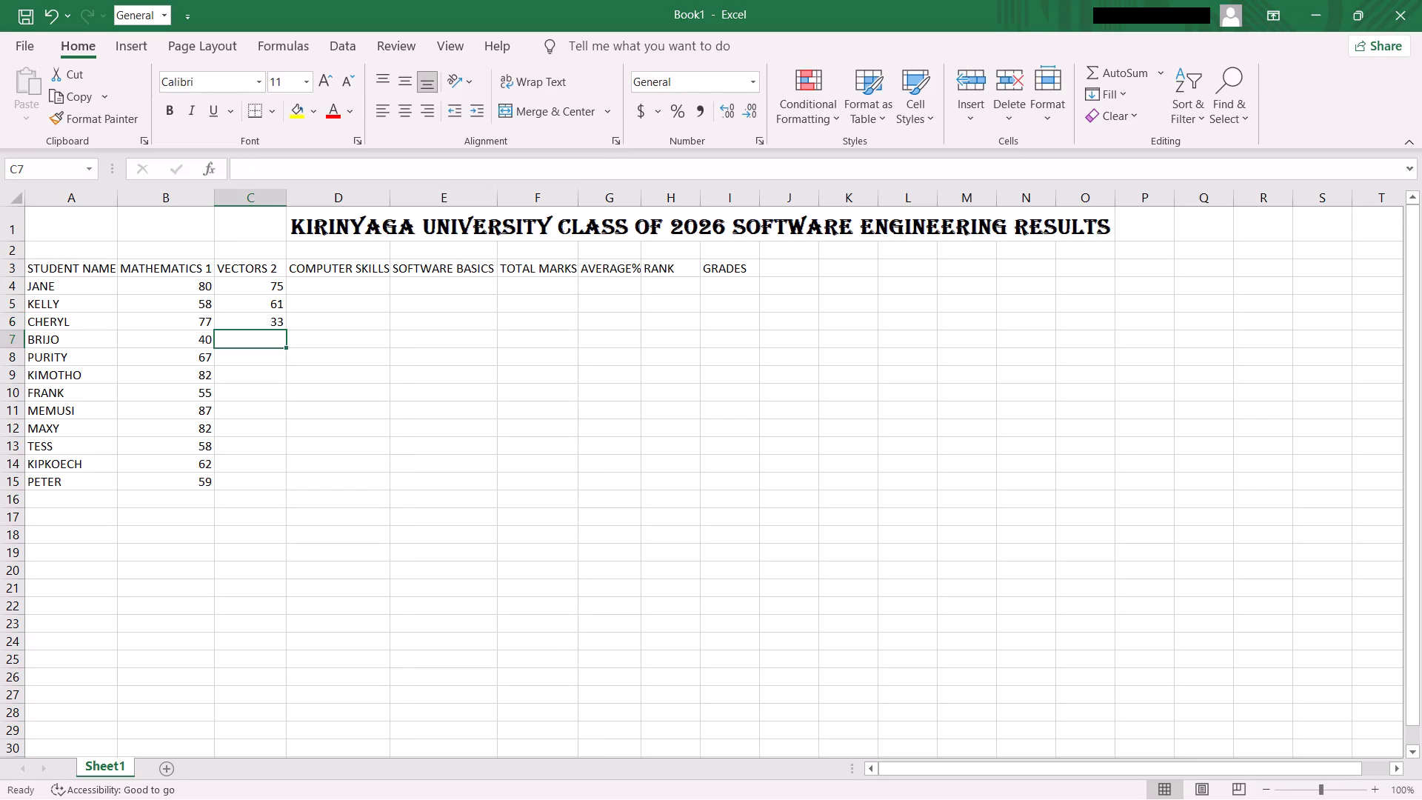
text(65)
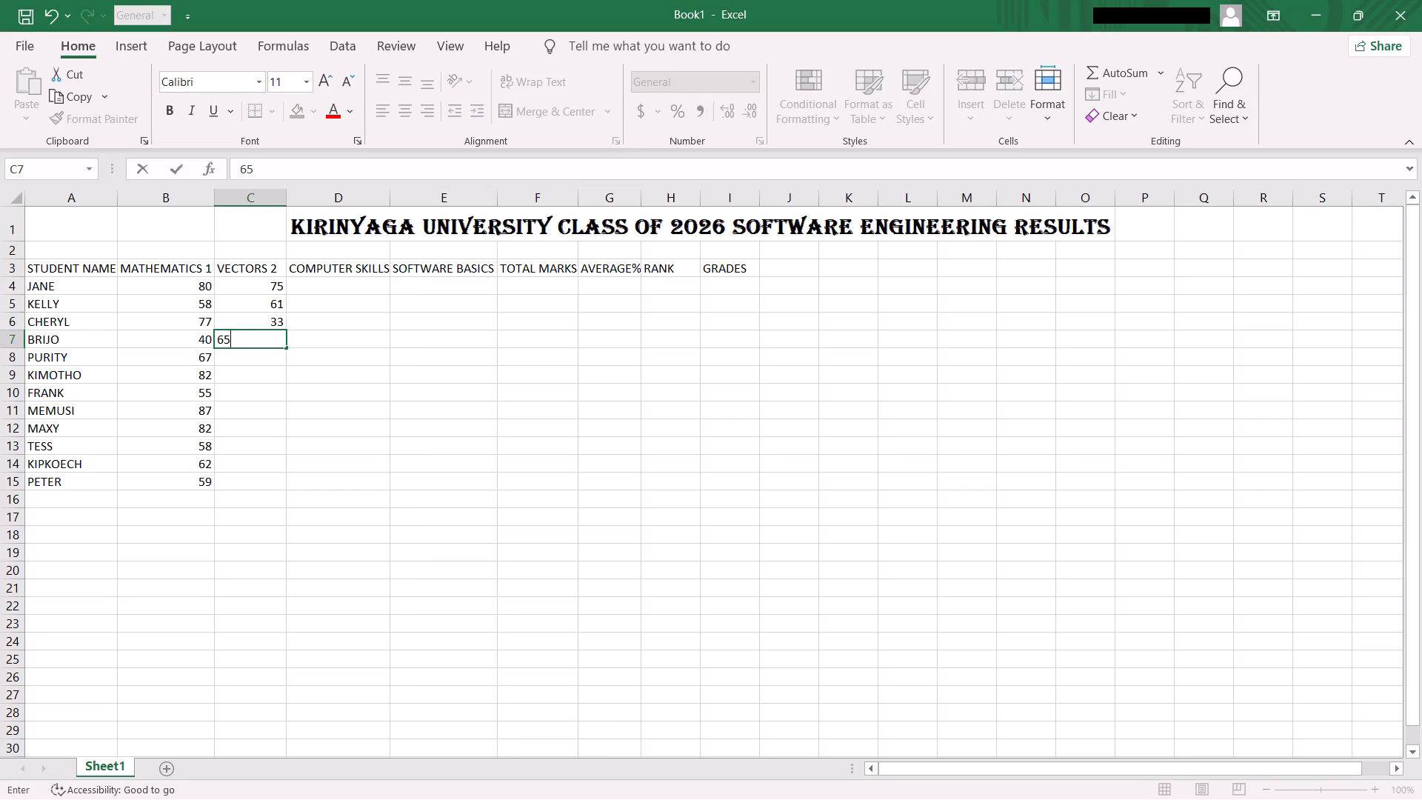
key(Return)
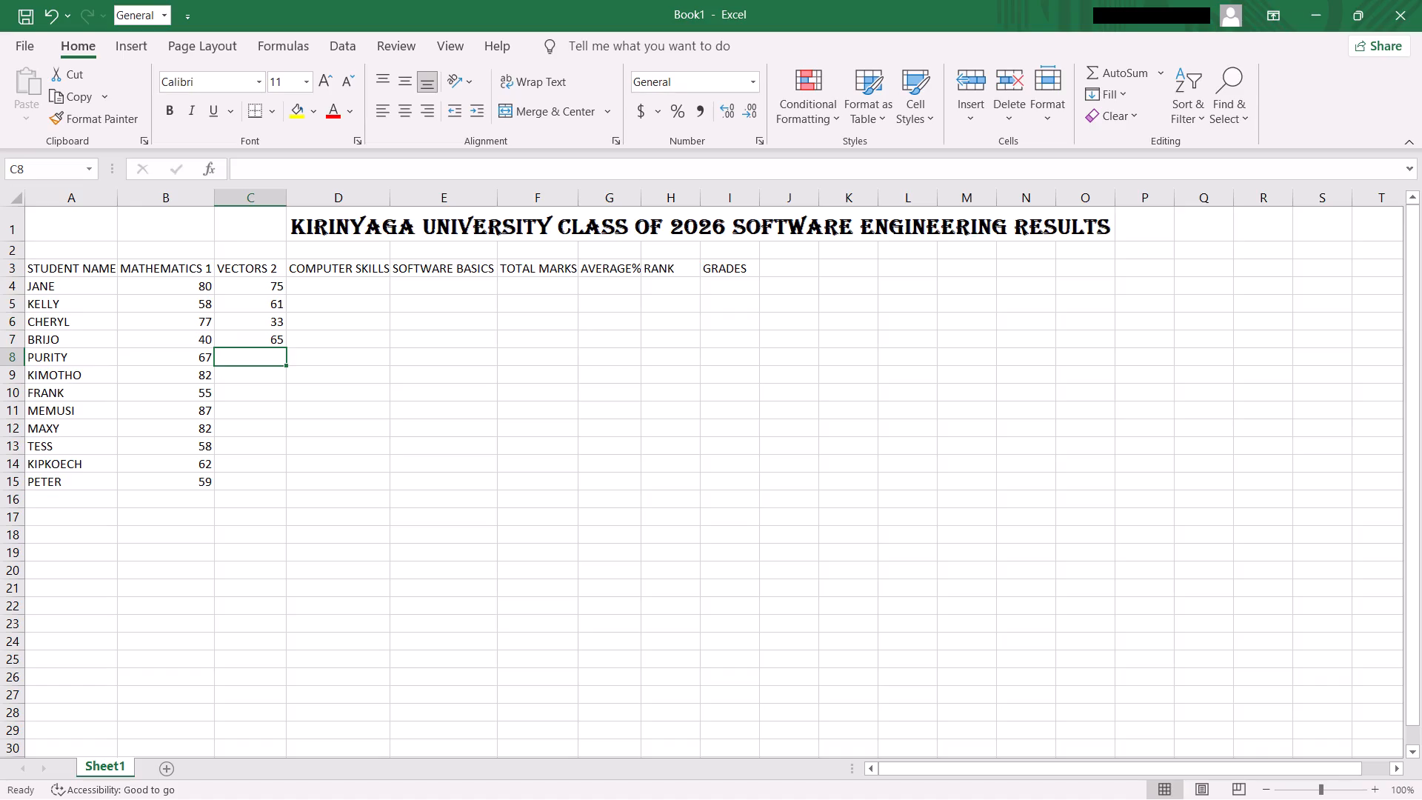
text(68)
key(Return)
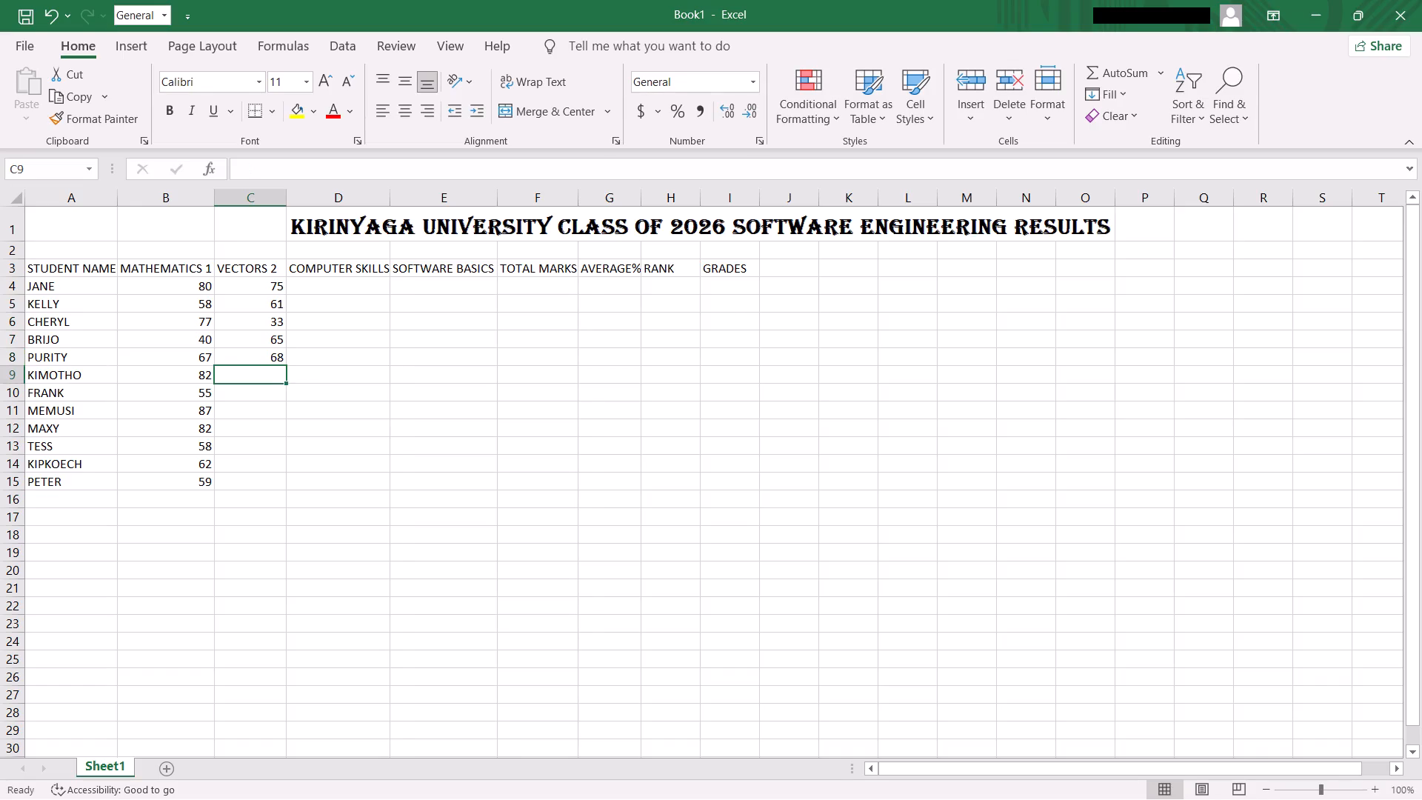
text(54)
key(Return)
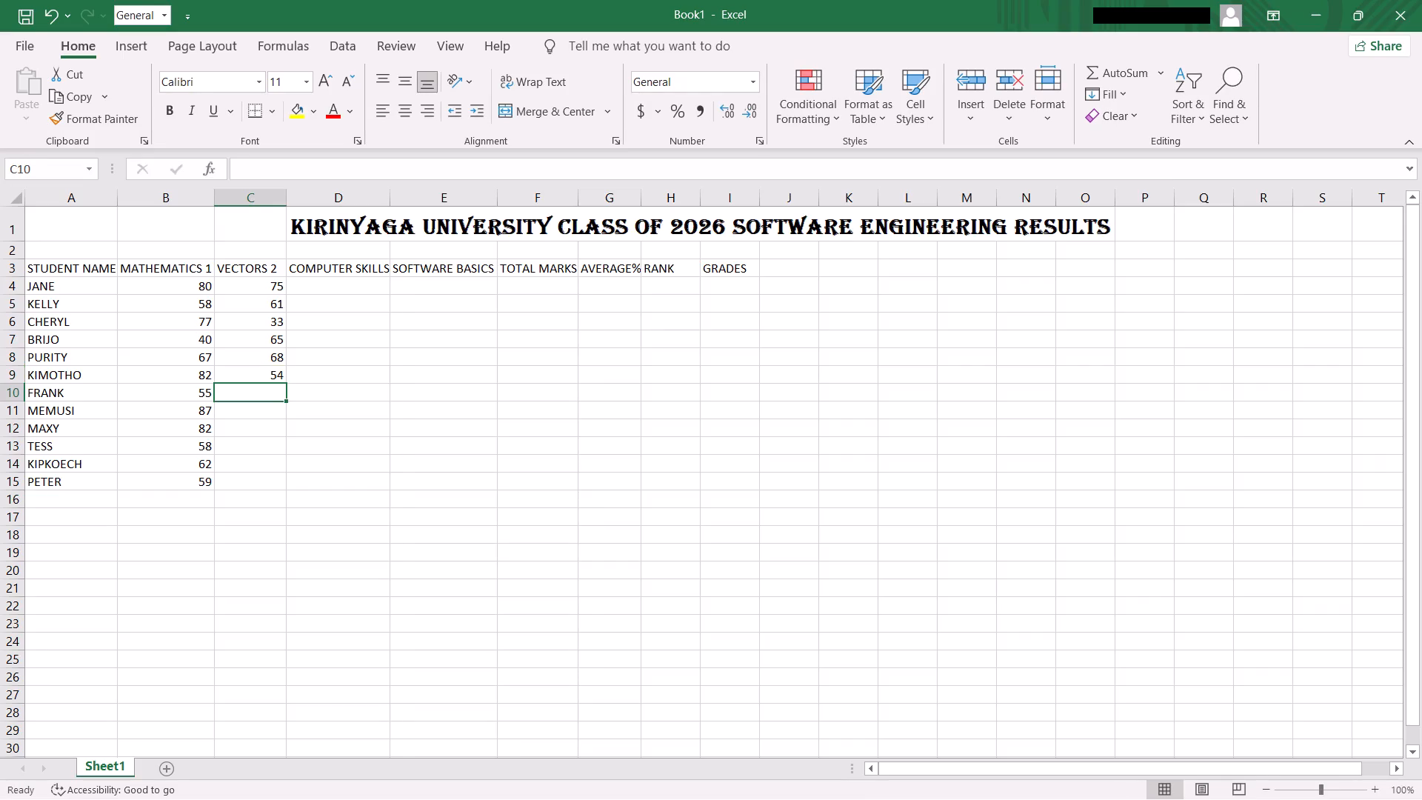
Enter the VECTORS 2 marks 66, 60, 43, 75, 44 and 72 for FRANK through PETER in cells C10 to C15.
text(66)
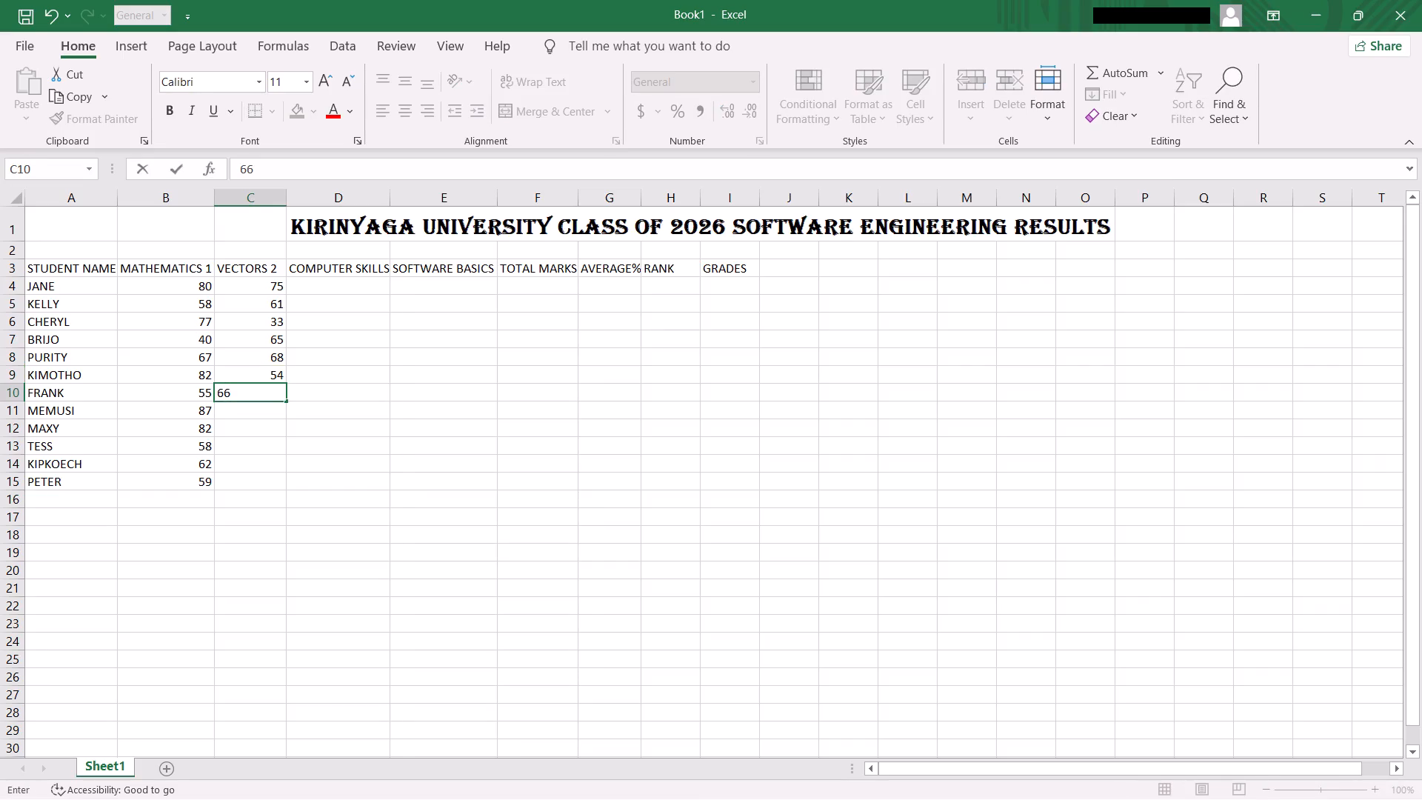
key(Return)
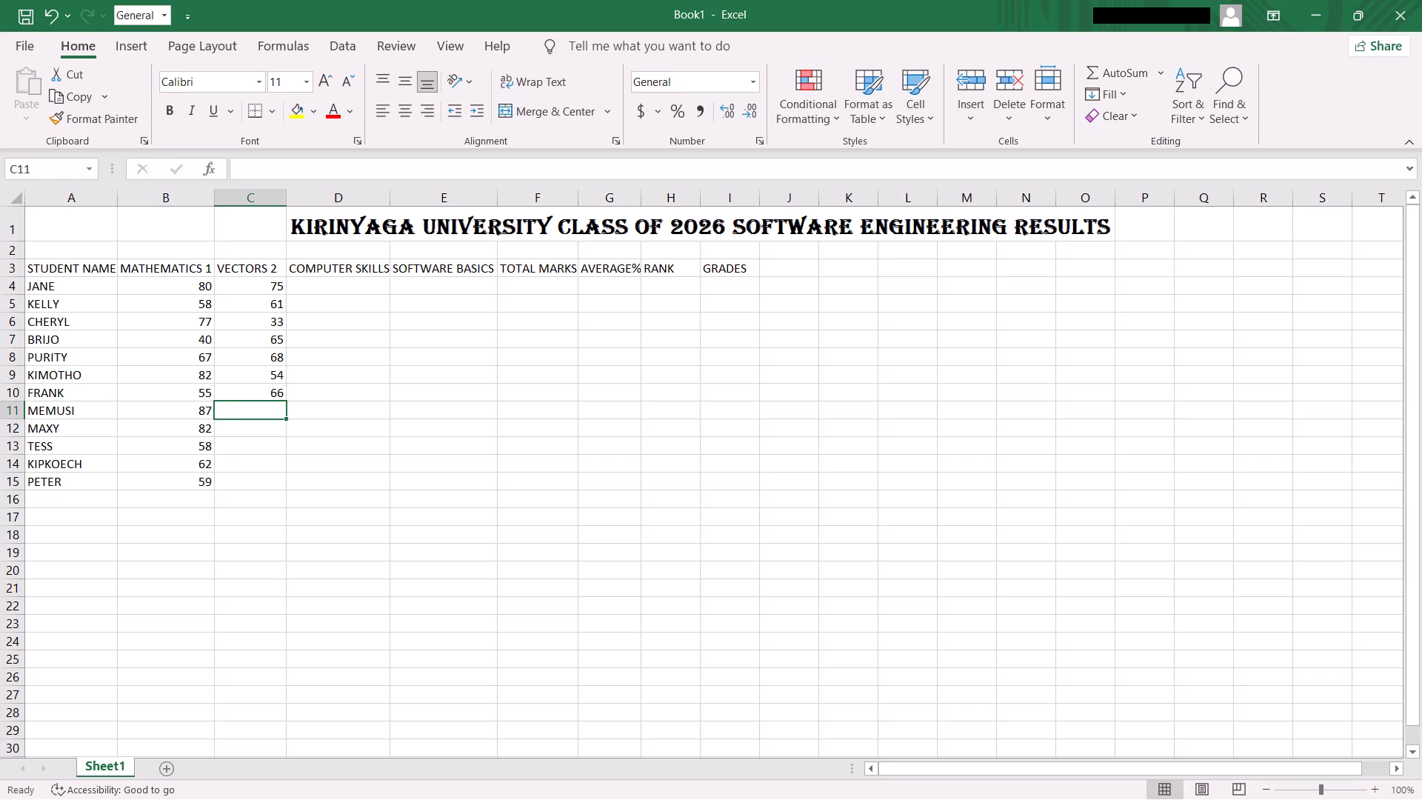
key(6)
key(0)
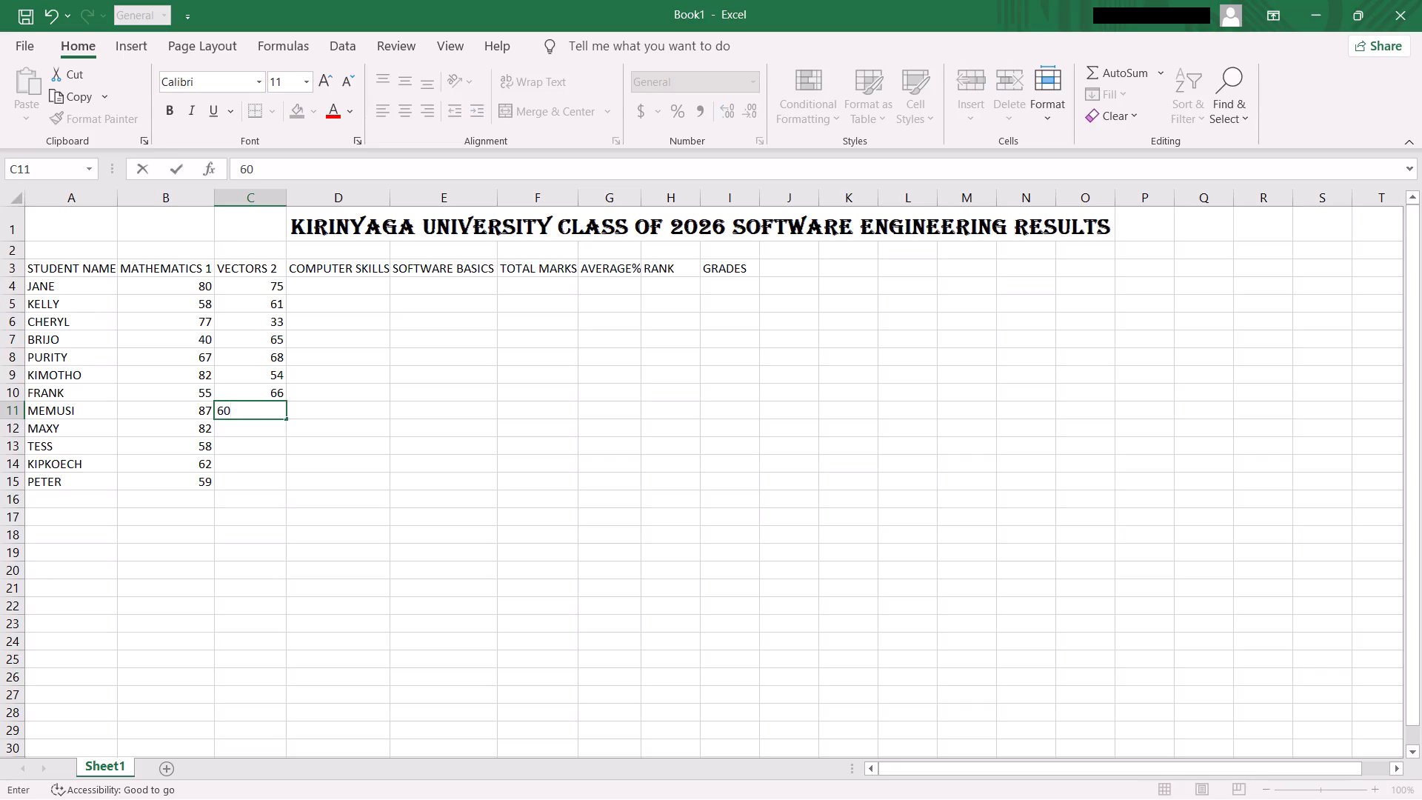
key(Return)
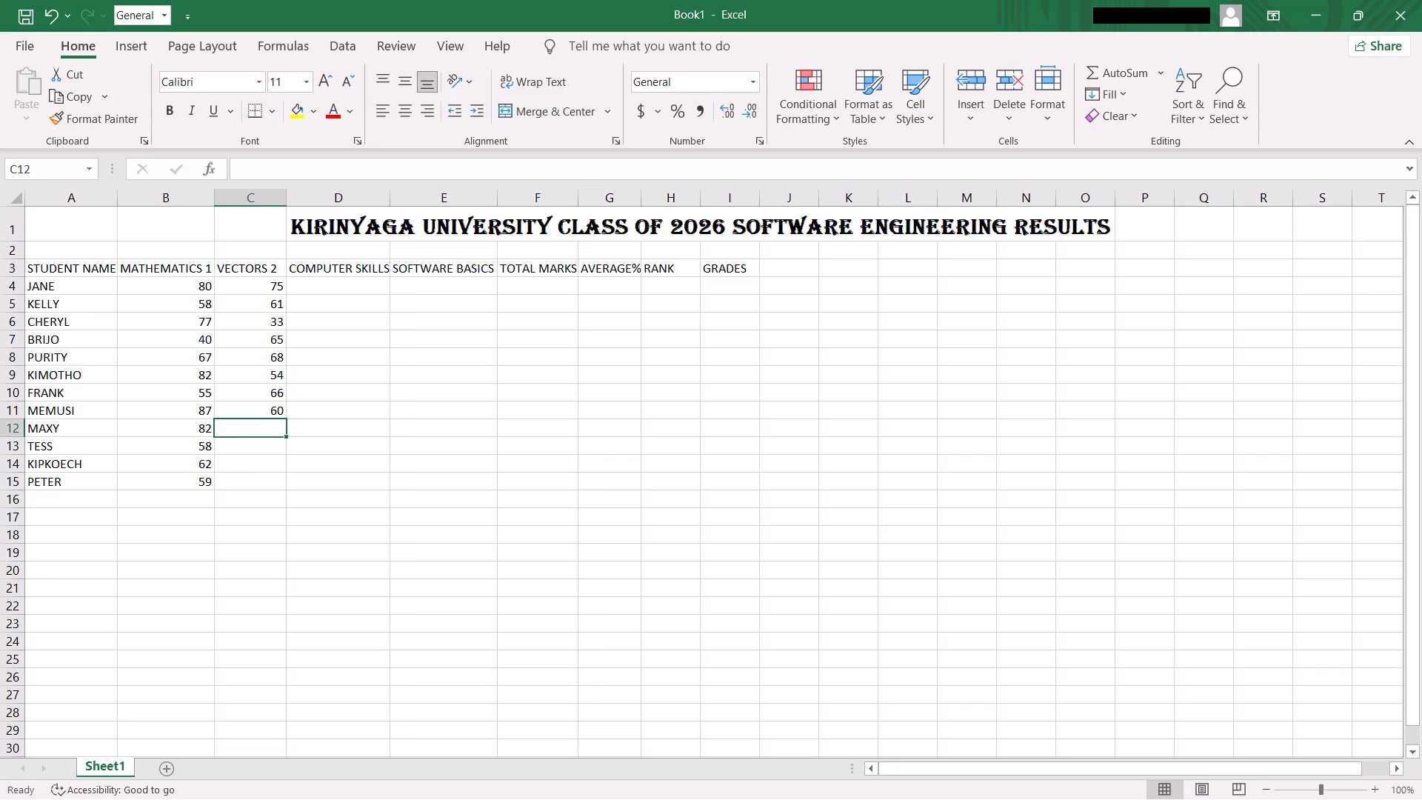
text(43)
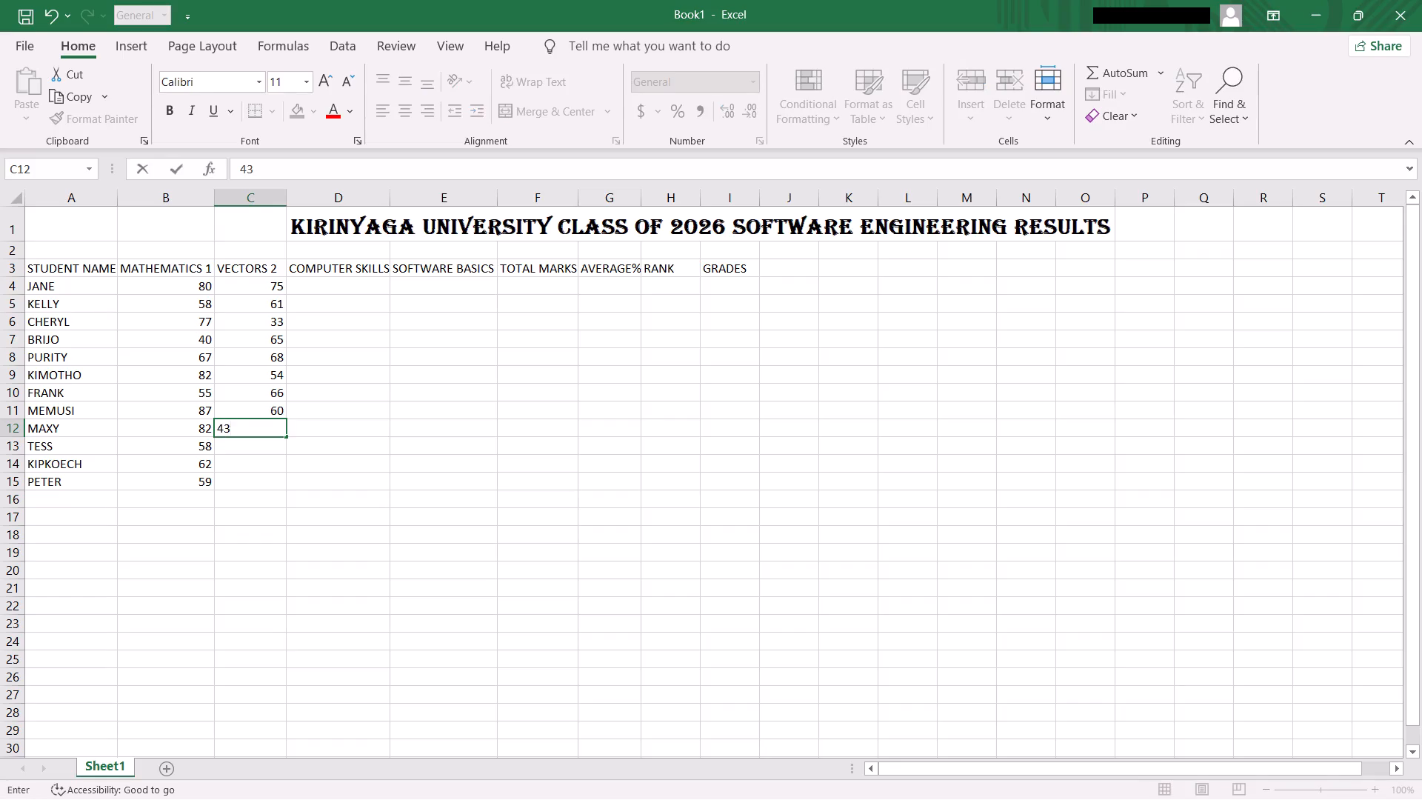
key(Return)
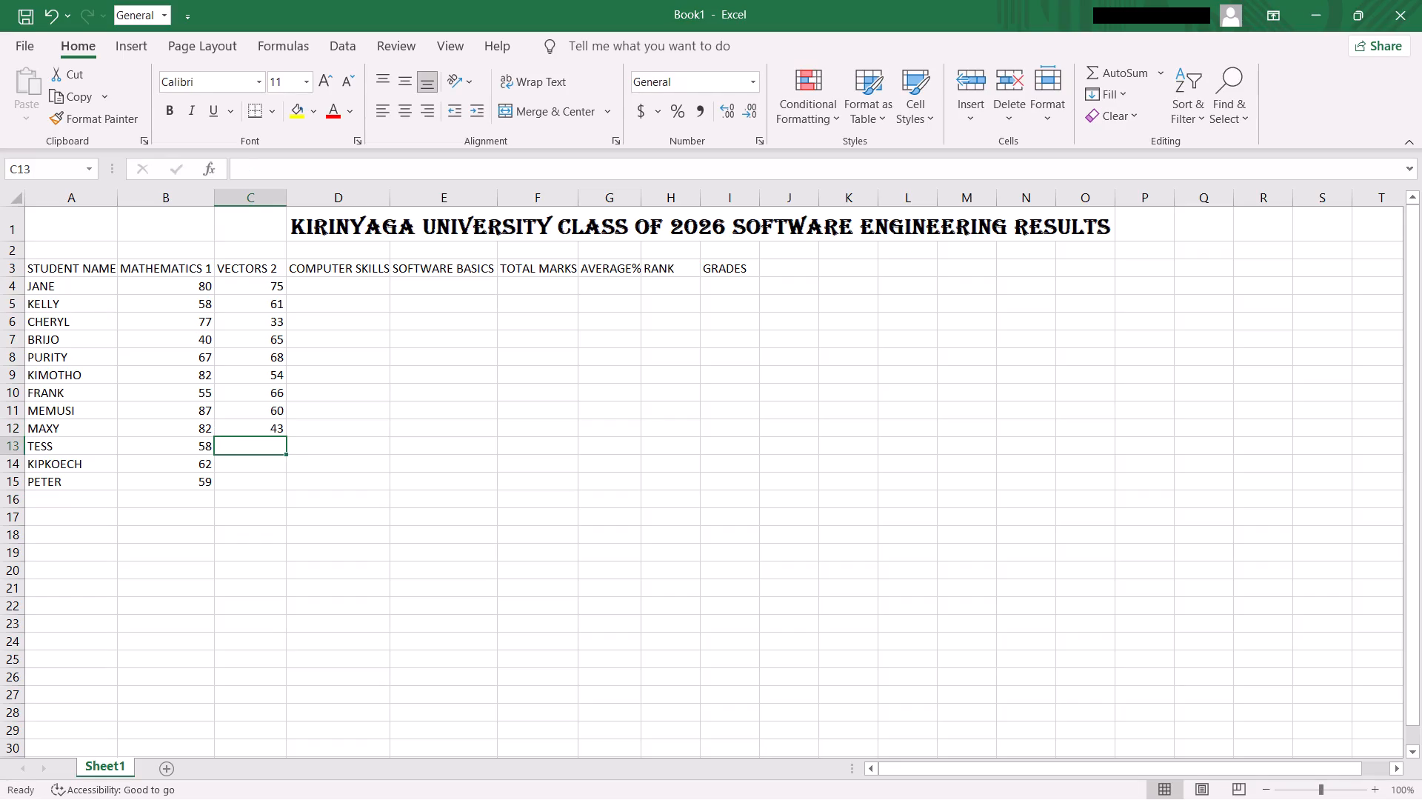
text(75)
key(Return)
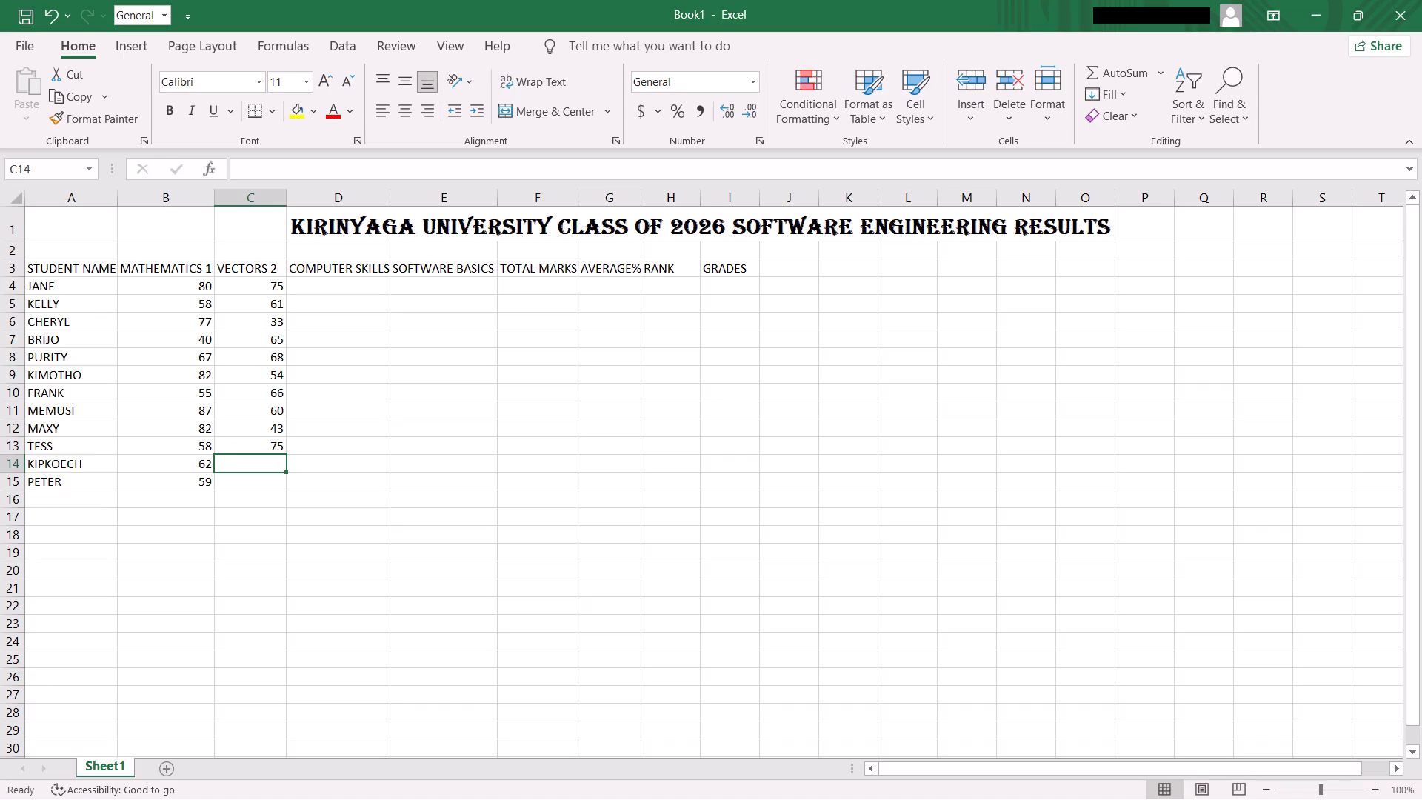
text(44)
key(Return)
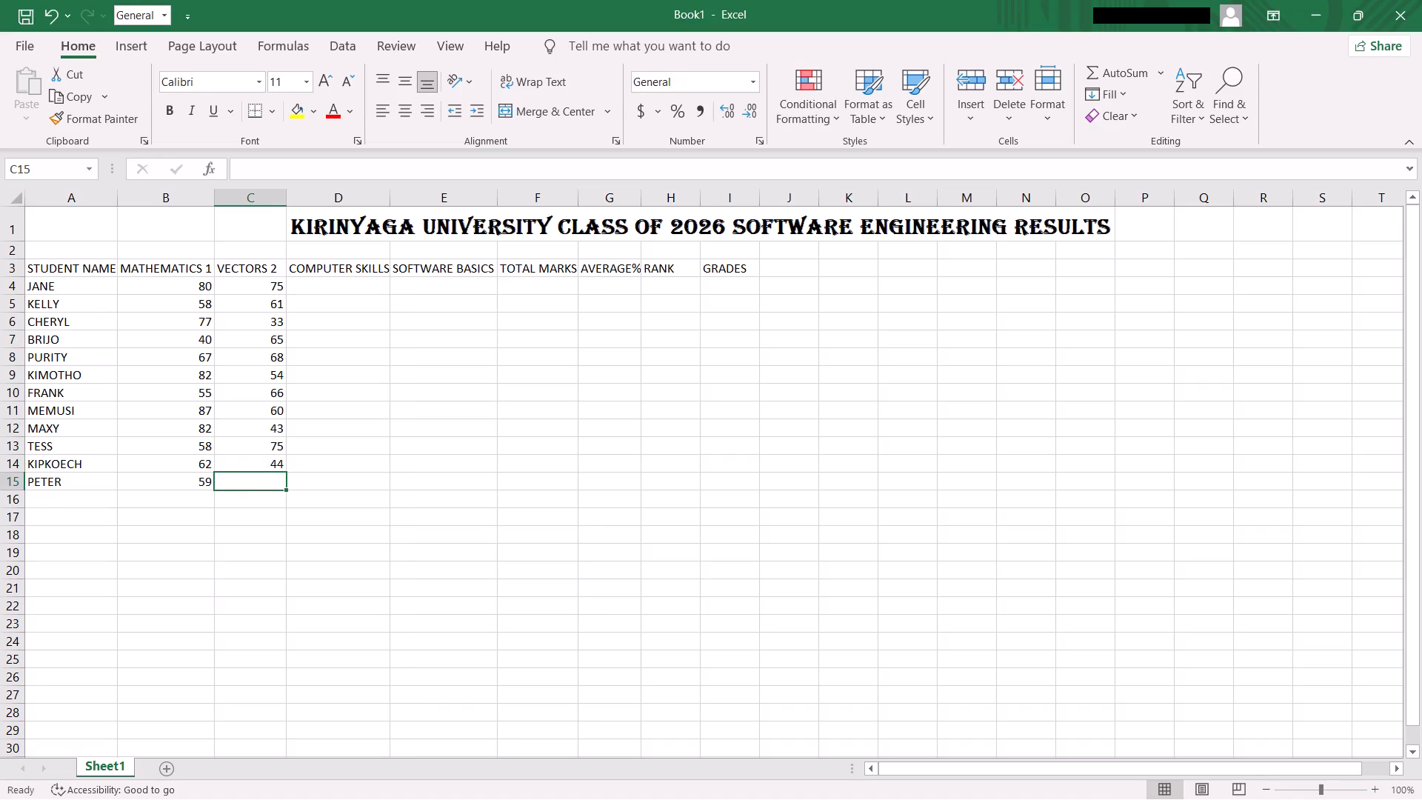
text(72)
key(Return)
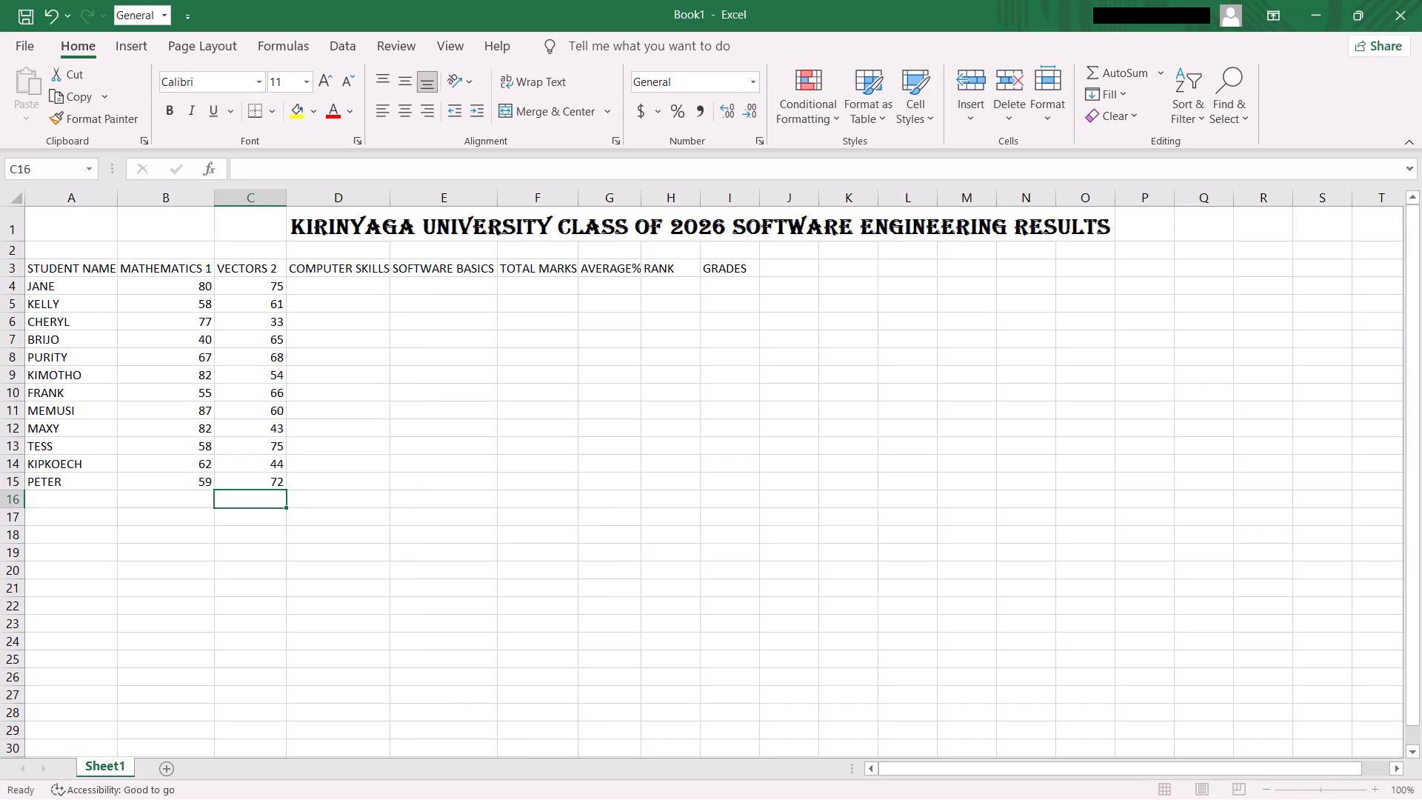
Enter the COMPUTER SKILLS marks 69, 50, 49 and 54 for JANE through BRIJO in cells D4 to D7.
click(324, 280)
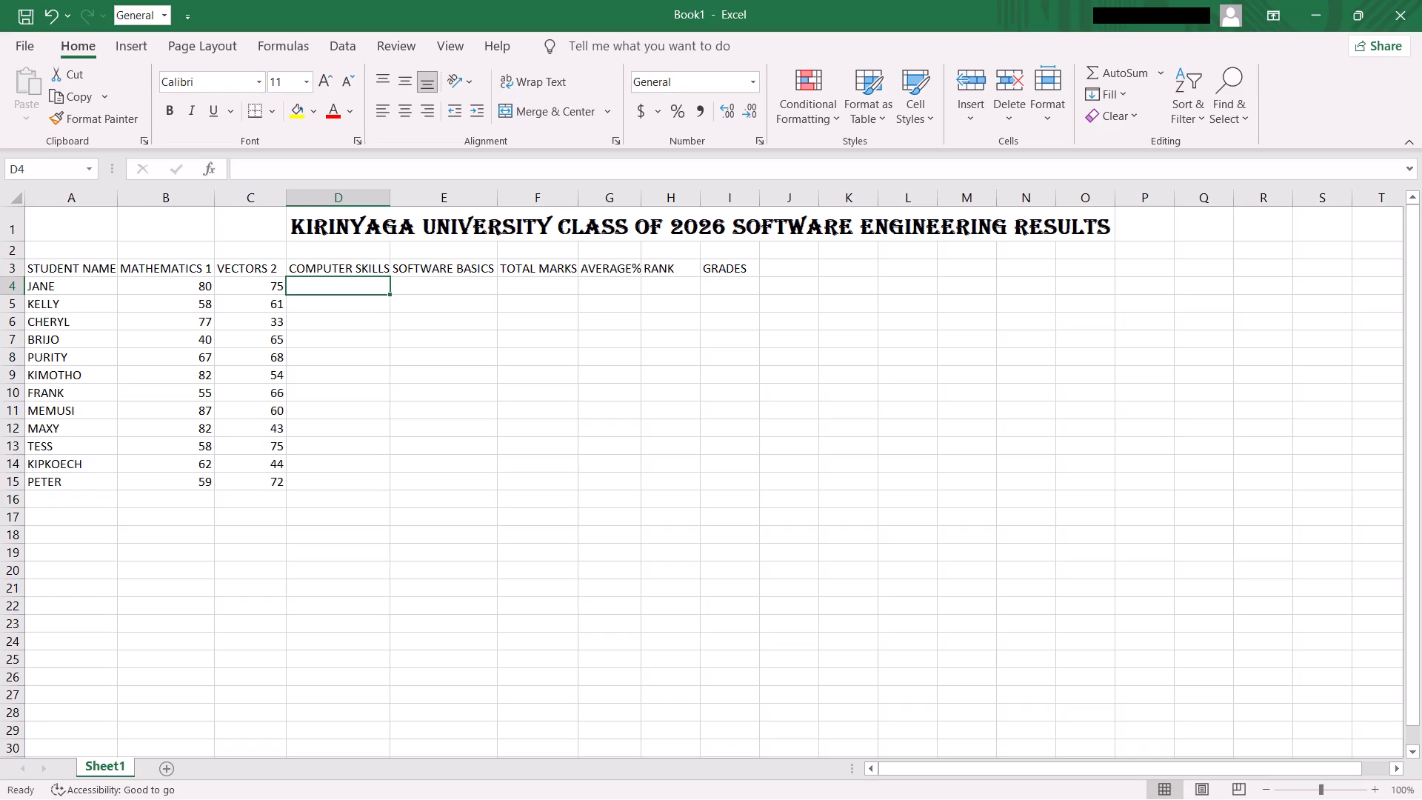
key(6)
key(9)
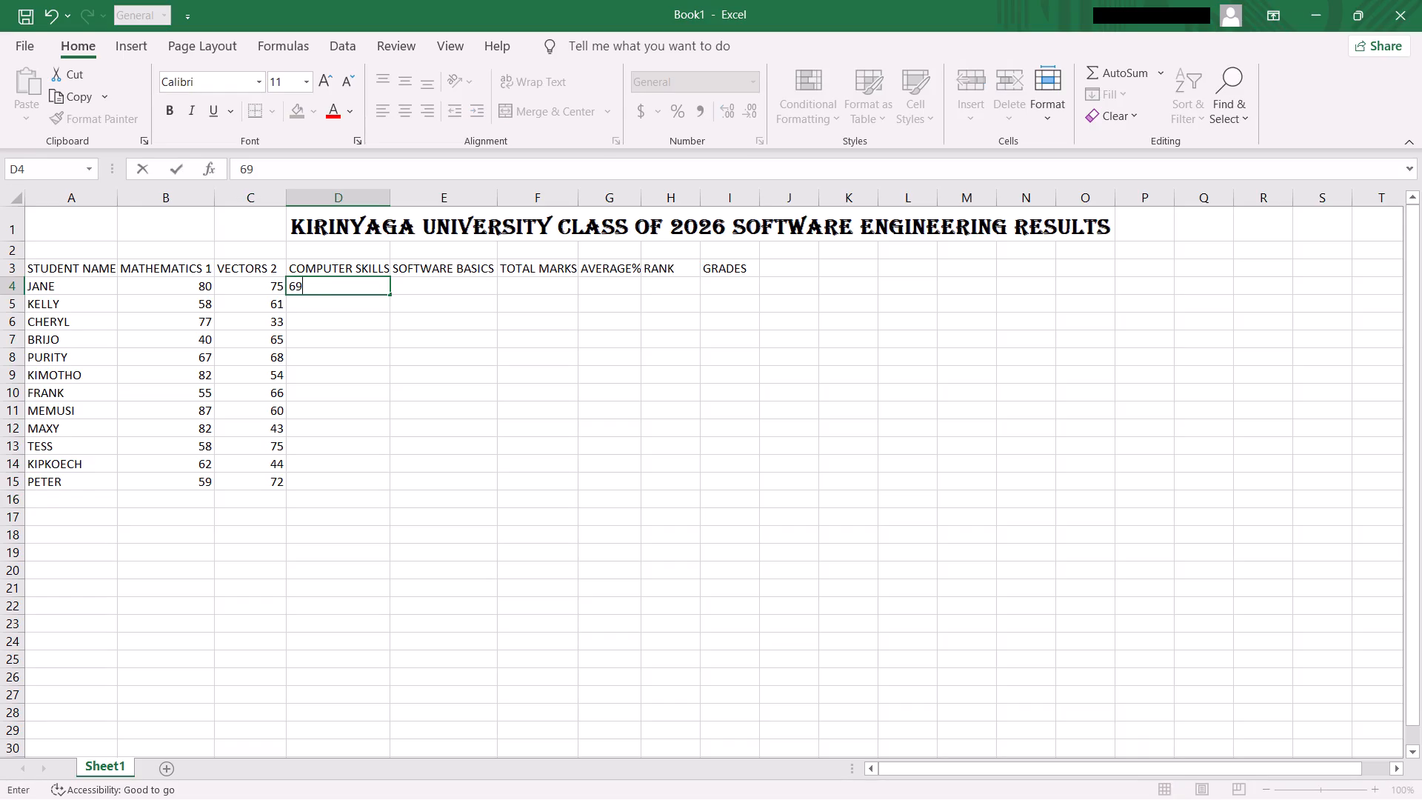
key(Return)
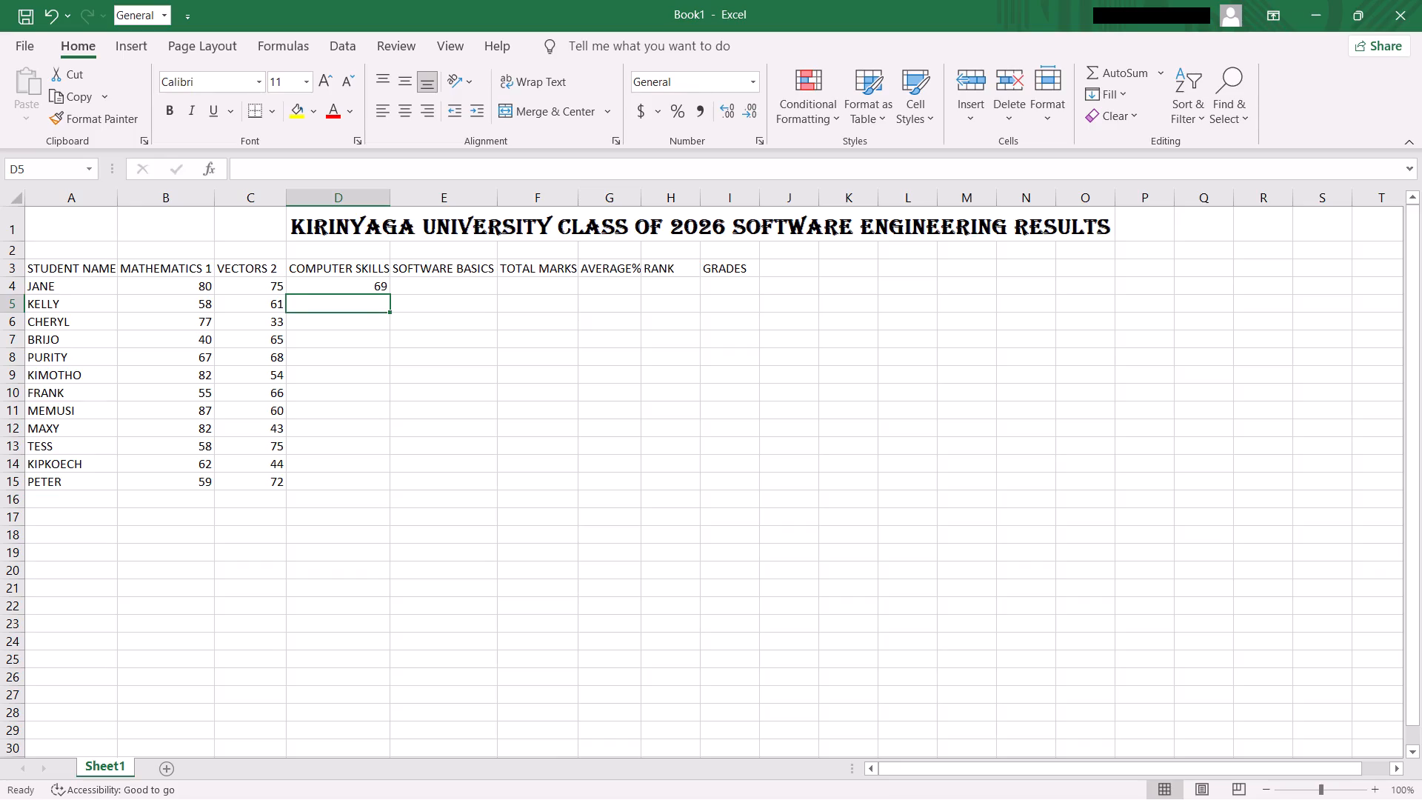
text(50)
key(Return)
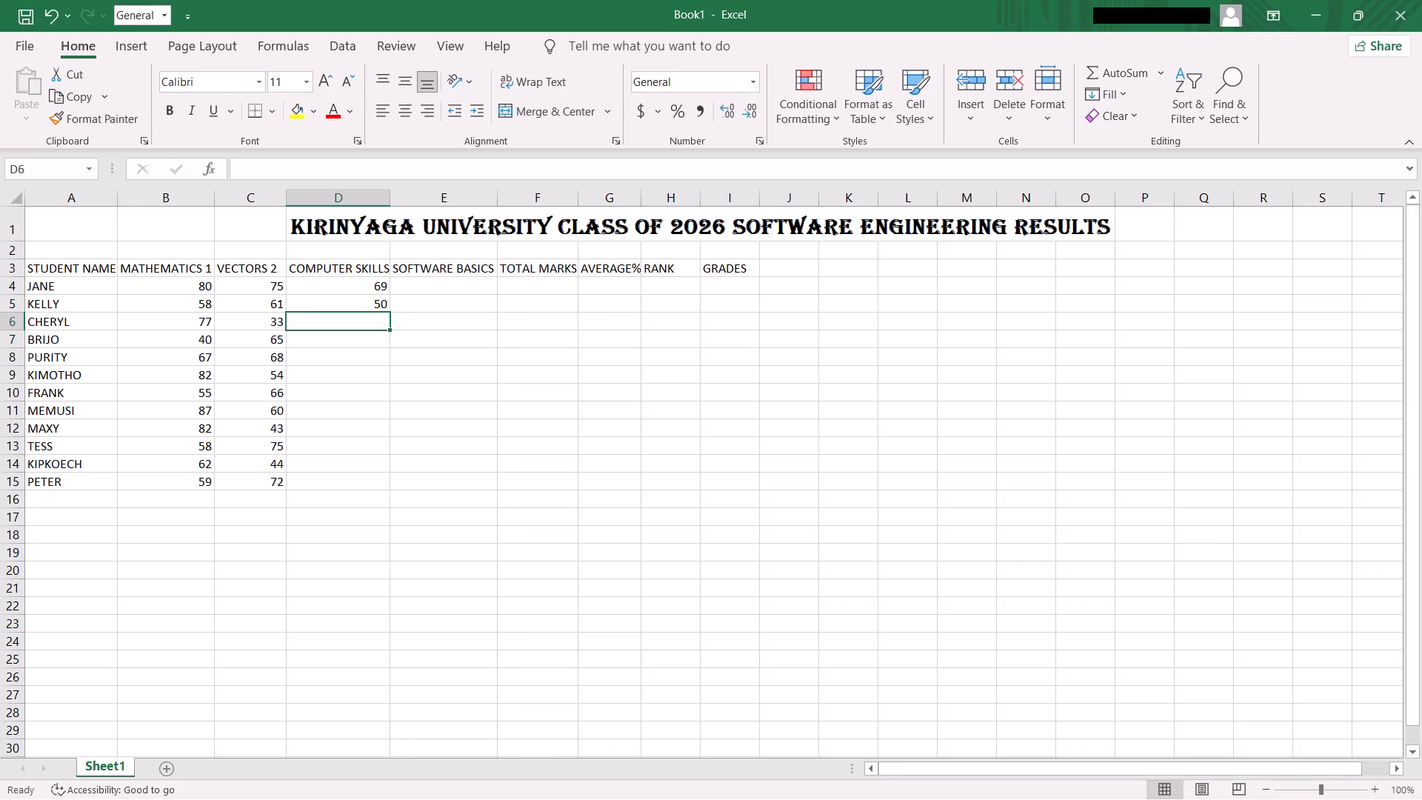
text(49)
key(Return)
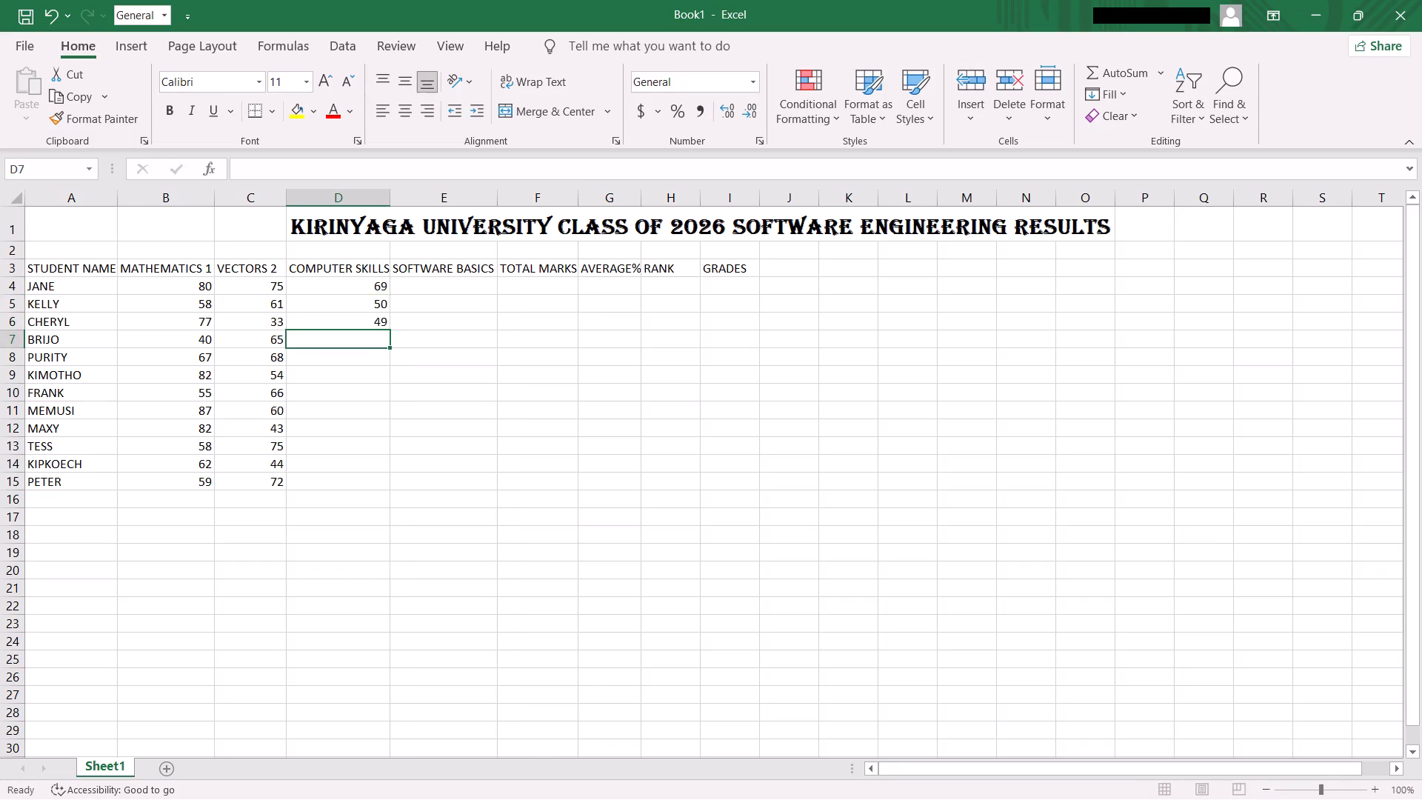
key(5)
key(4)
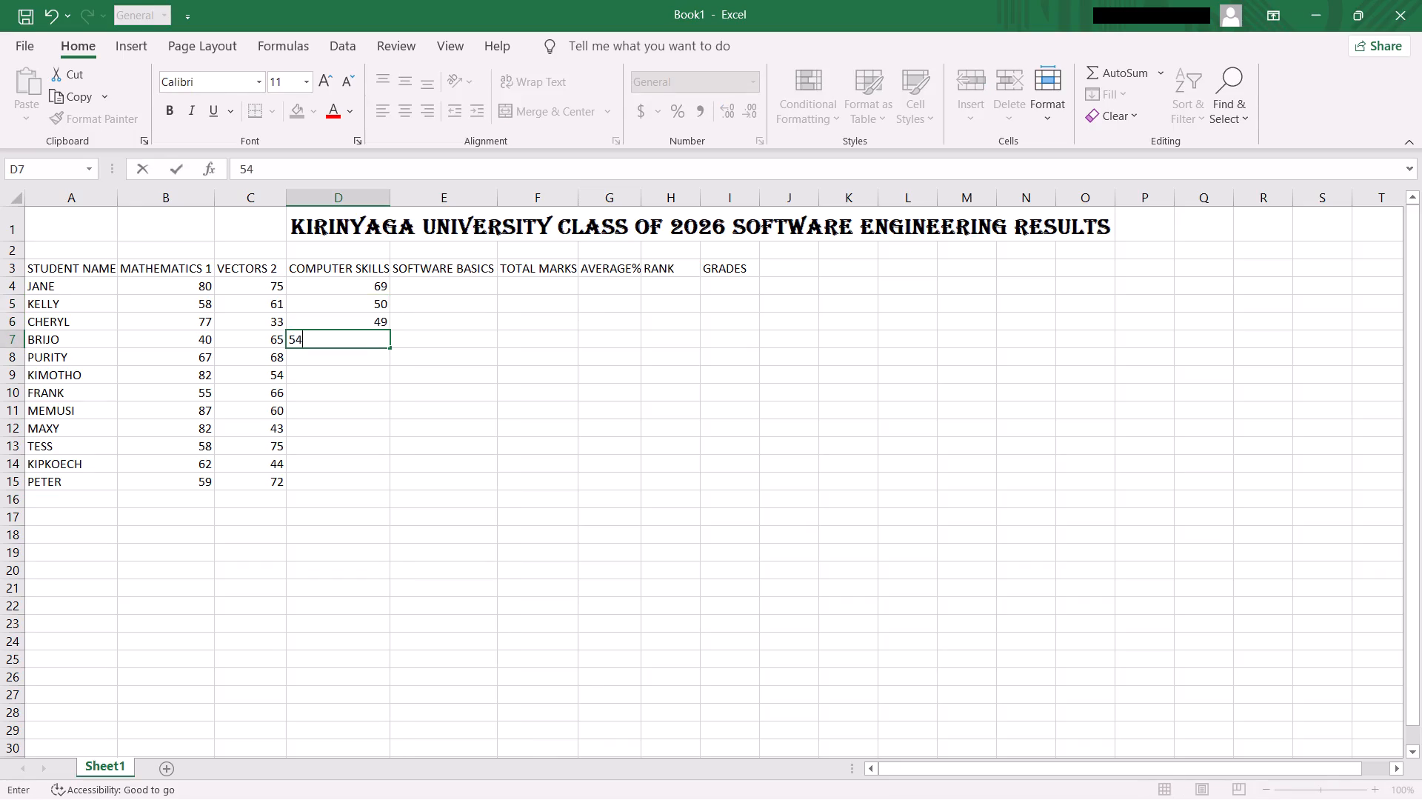
key(Return)
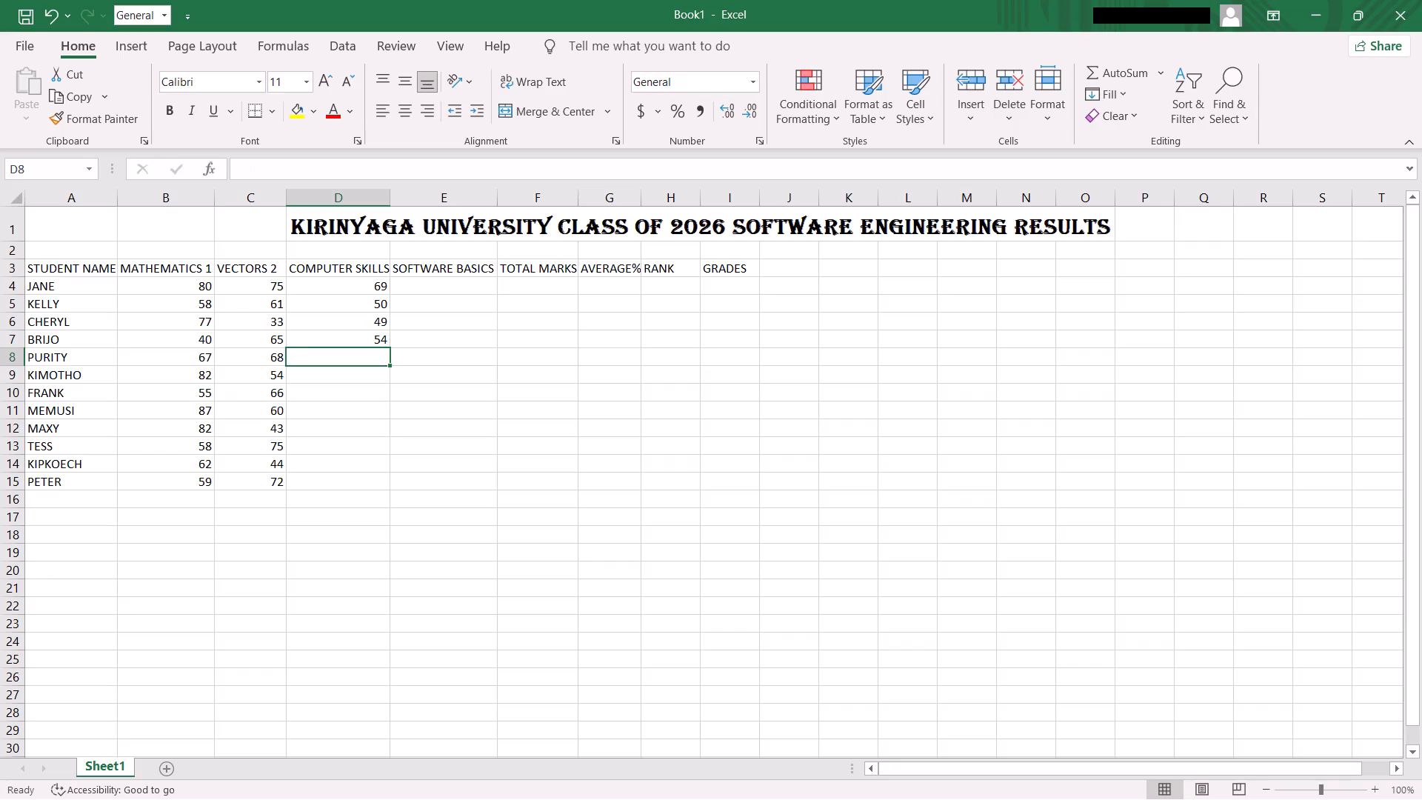
Enter the COMPUTER SKILLS marks 61, 88 and 51 for PURITY, KIMOTHO and FRANK in cells D8 to D10.
key(6)
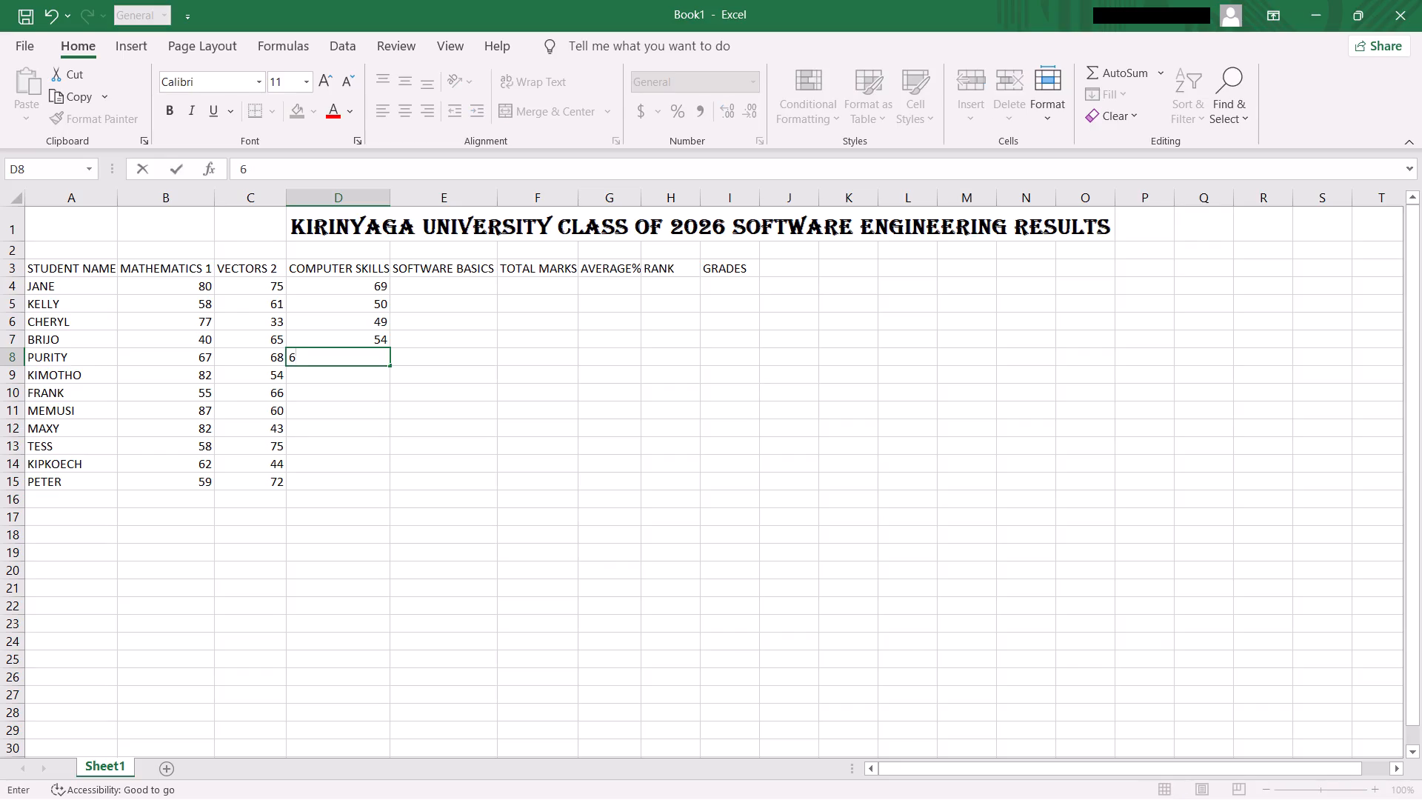
key(1)
key(Return)
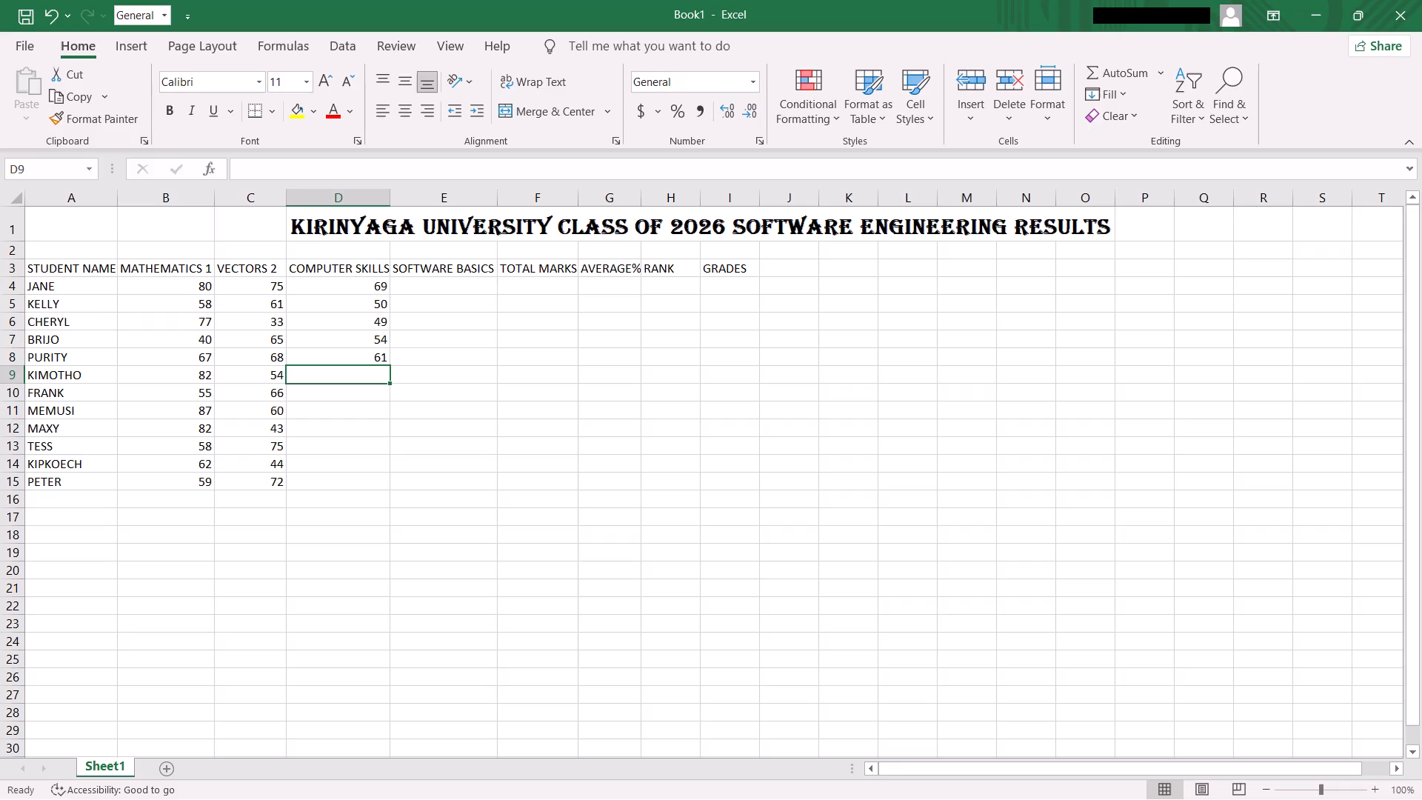
text(88)
key(Return)
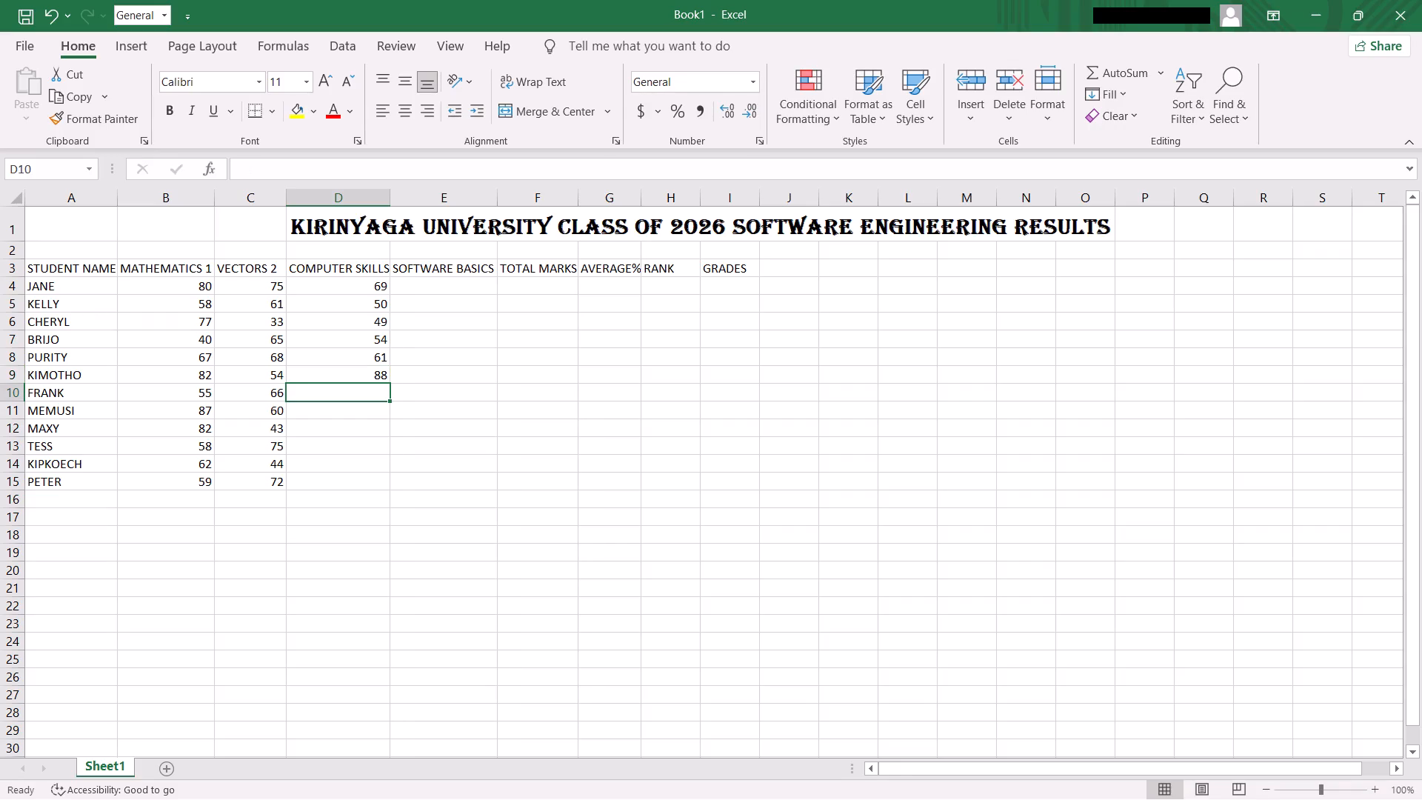
key(5)
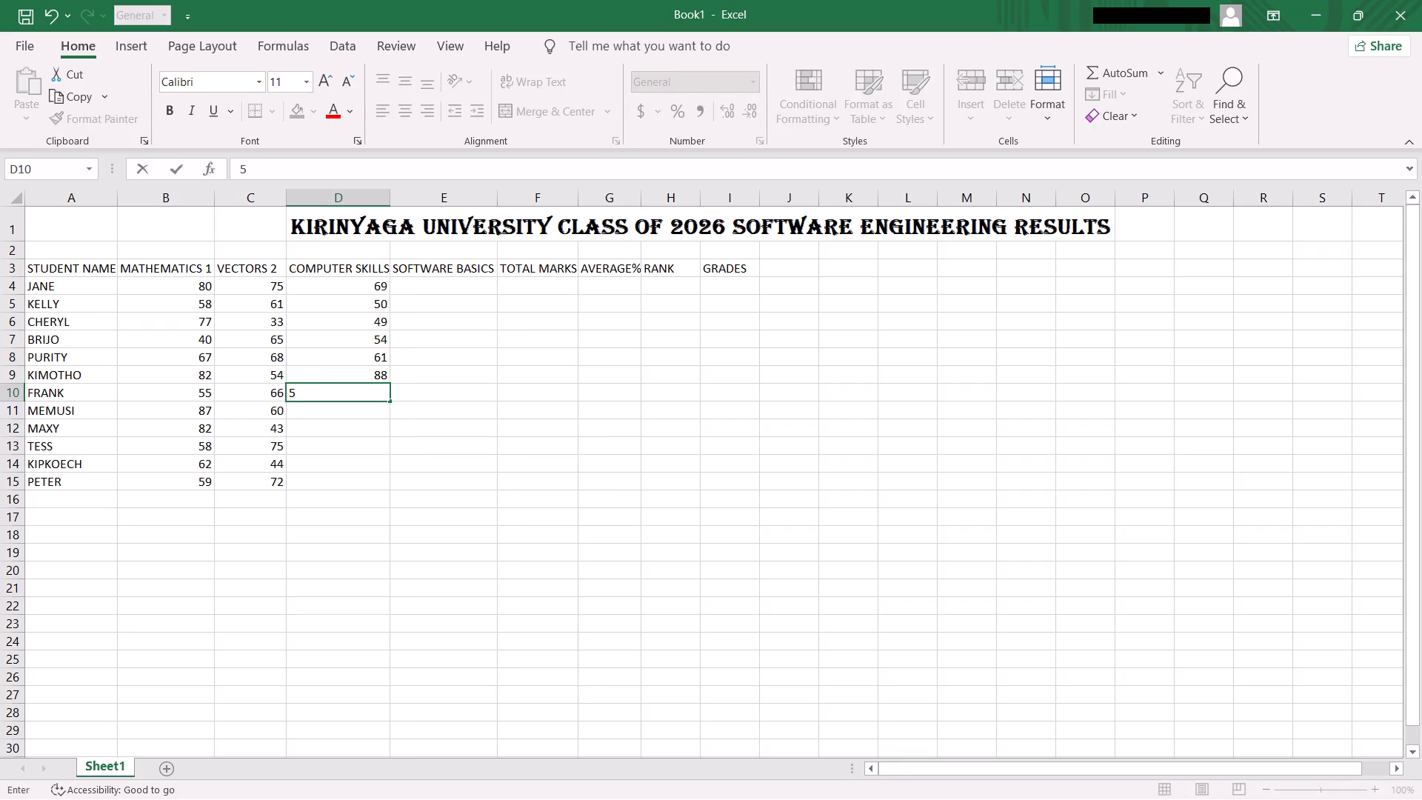
key(1)
key(Return)
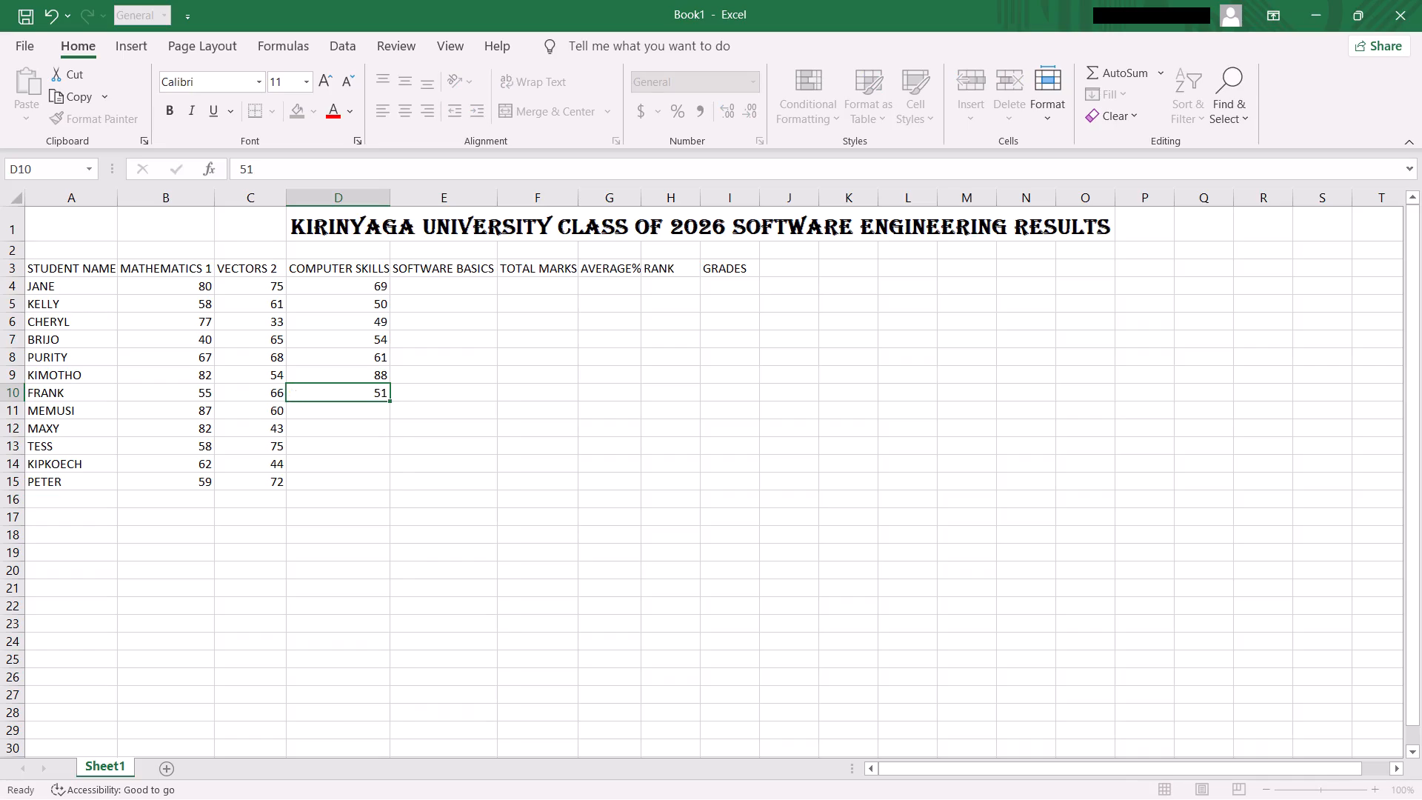
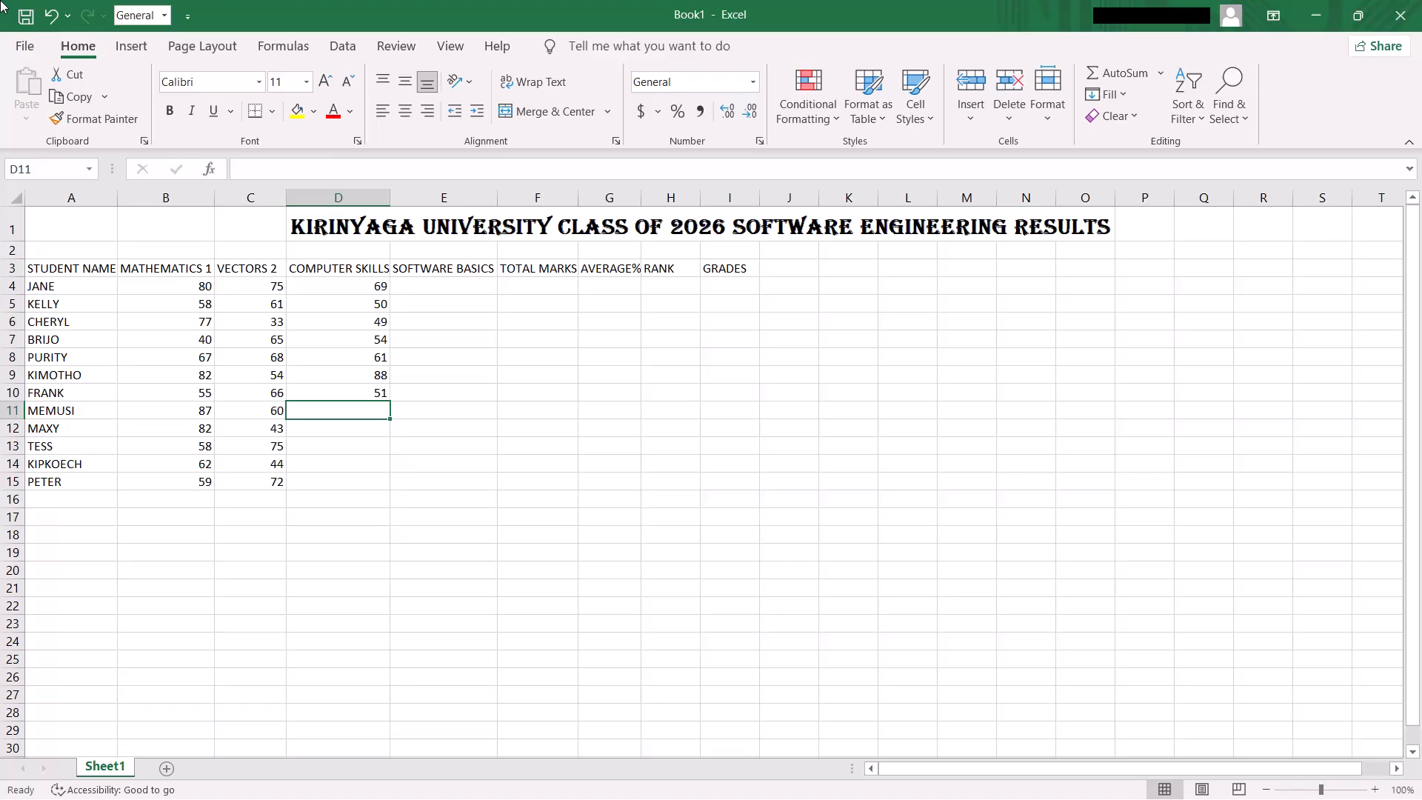
Enter the COMPUTER SKILLS marks 46, 60, 44, 48 and 70 for MEMUSI through PETER in cells D11 to D15.
text(46)
key(Return)
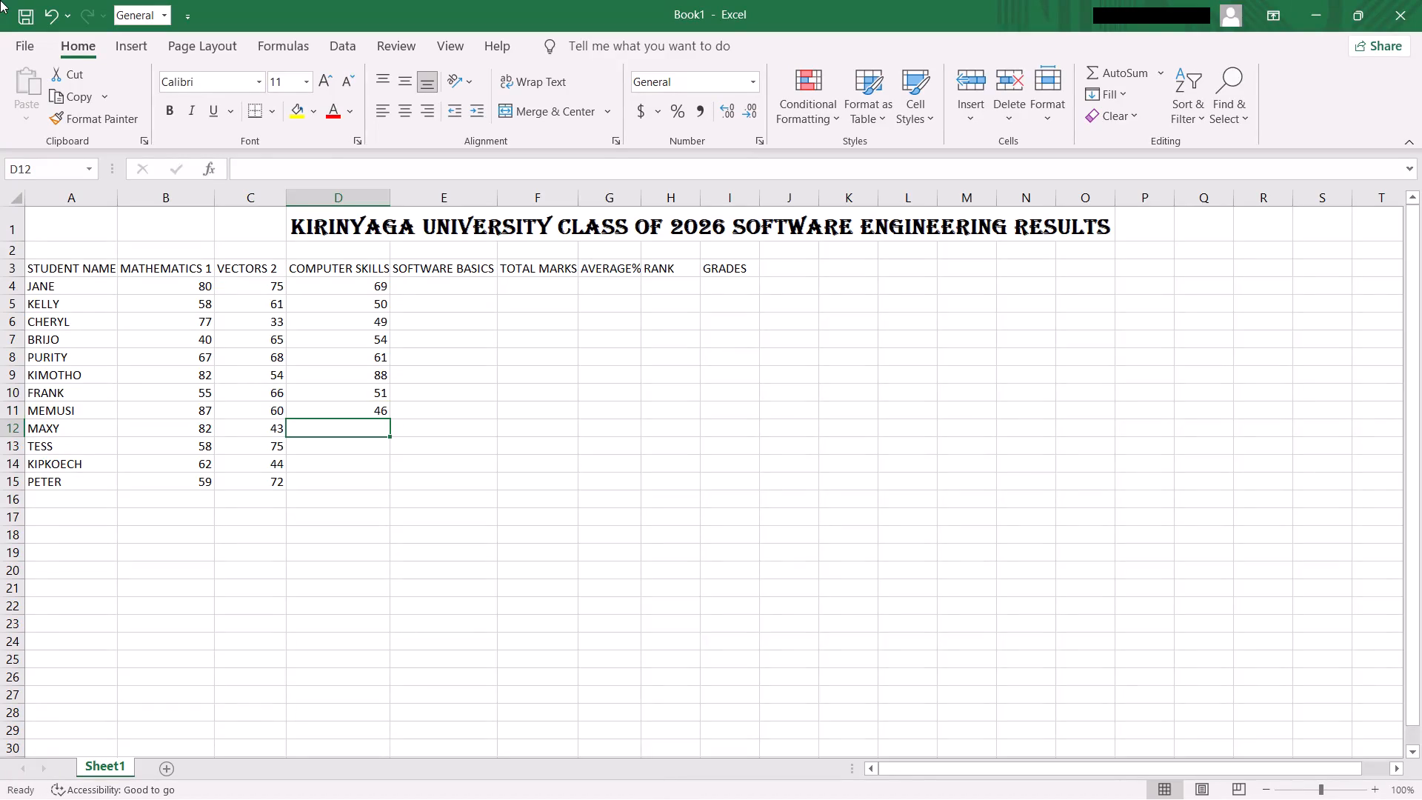
key(6)
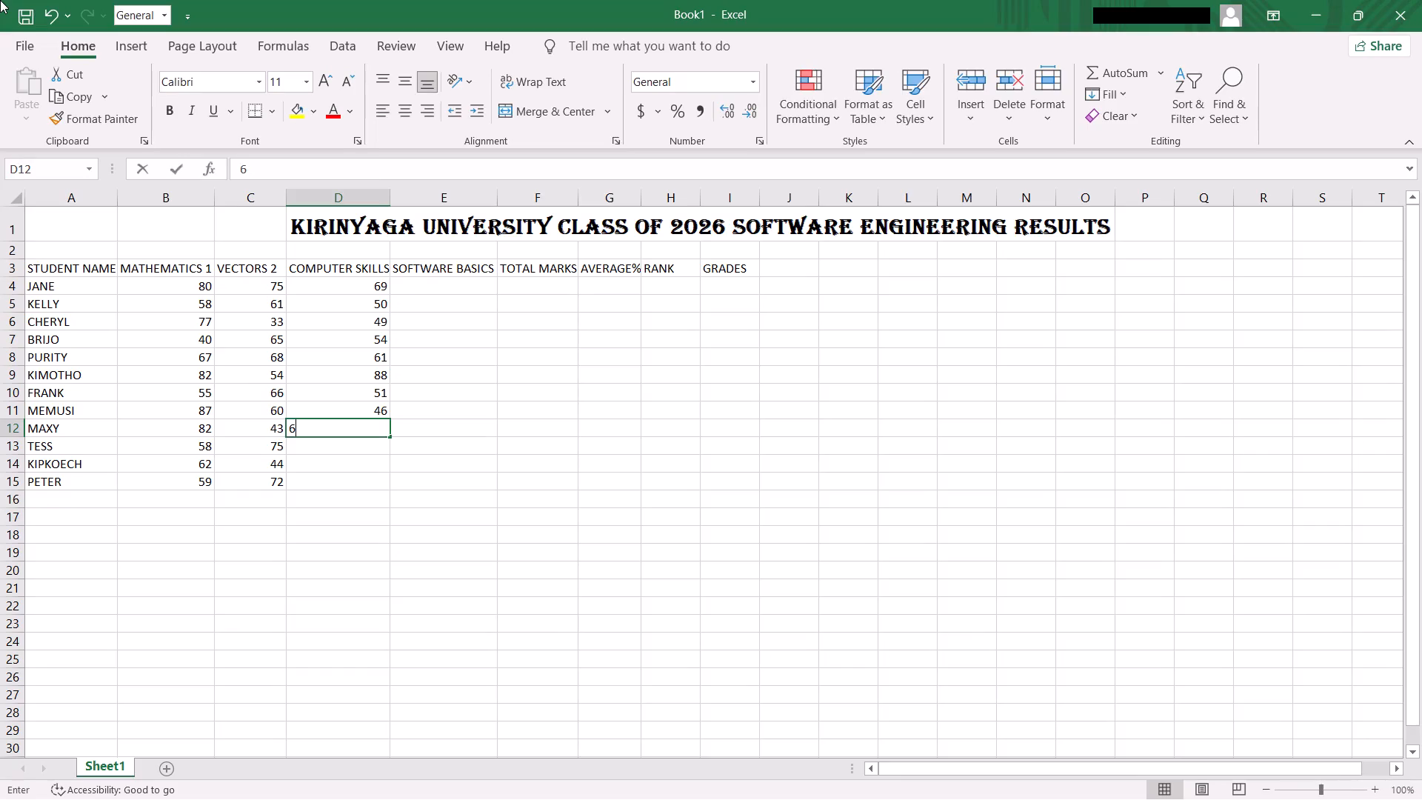
key(0)
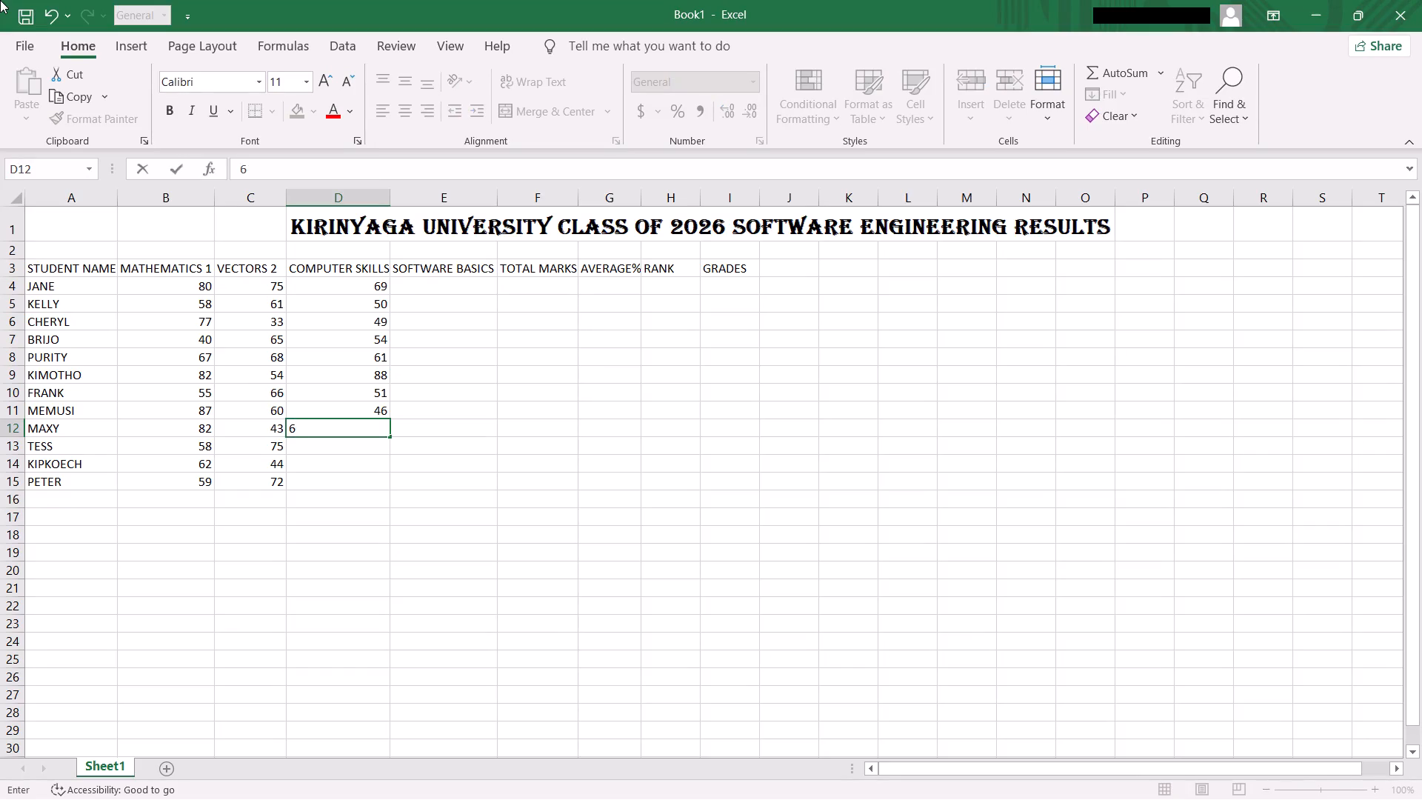
key(Return)
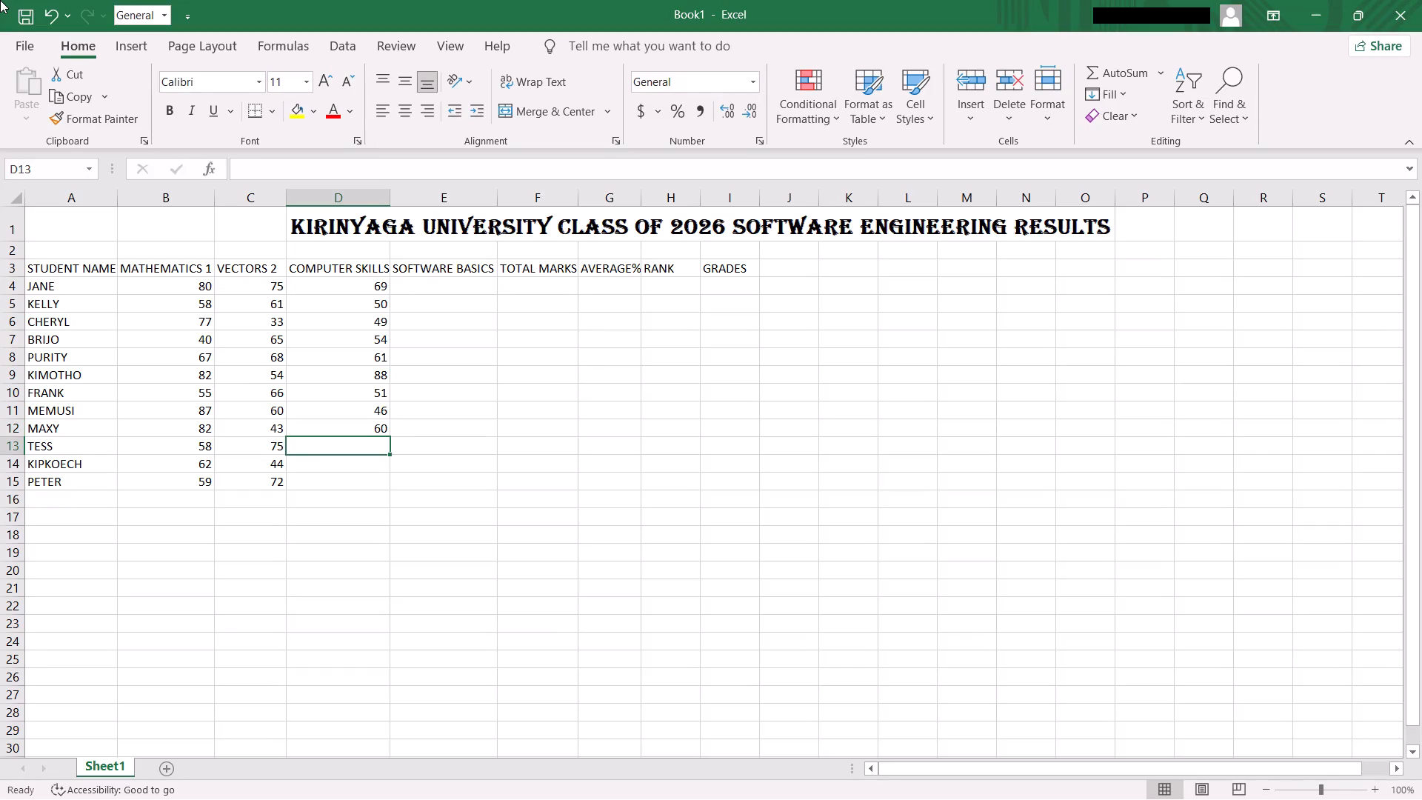
text(44)
key(Return)
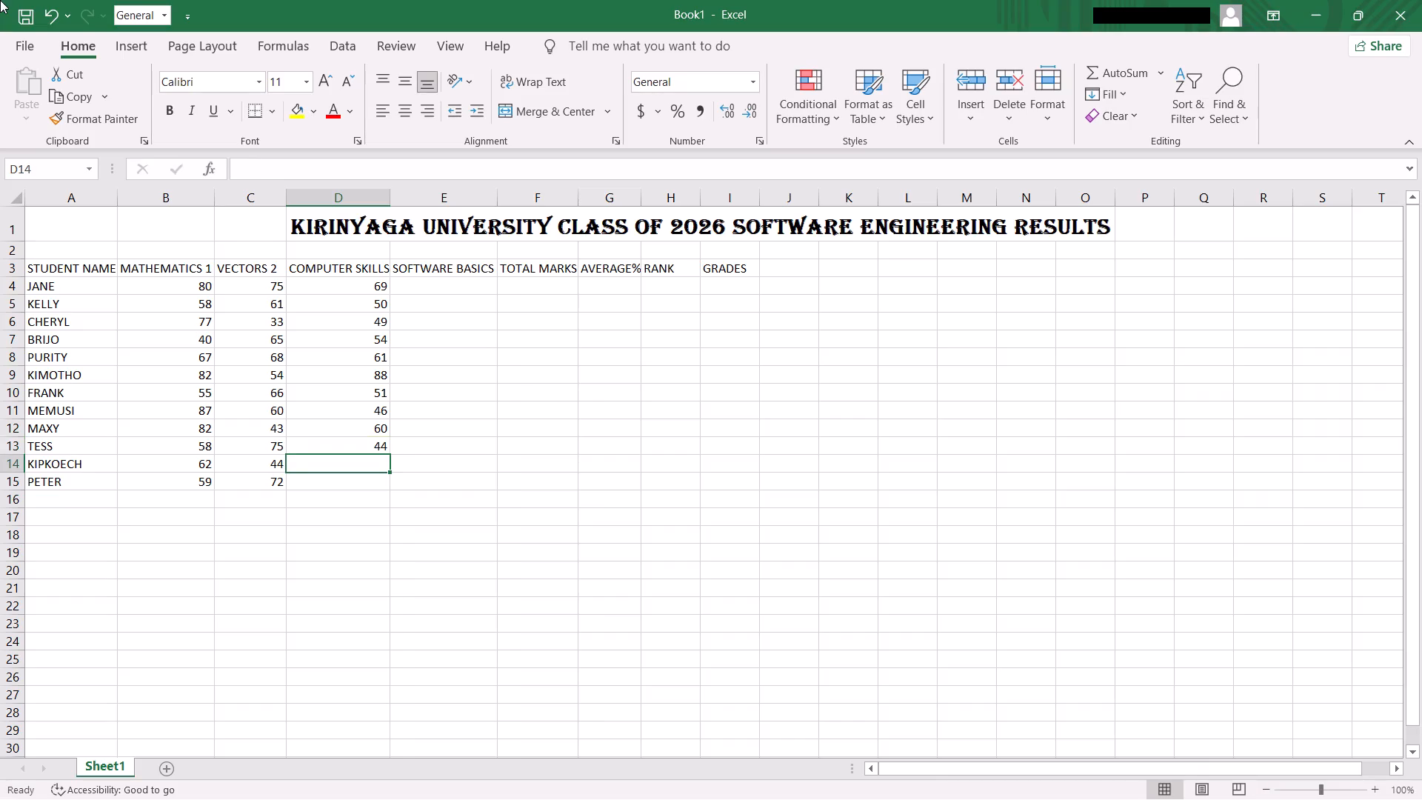
key(4)
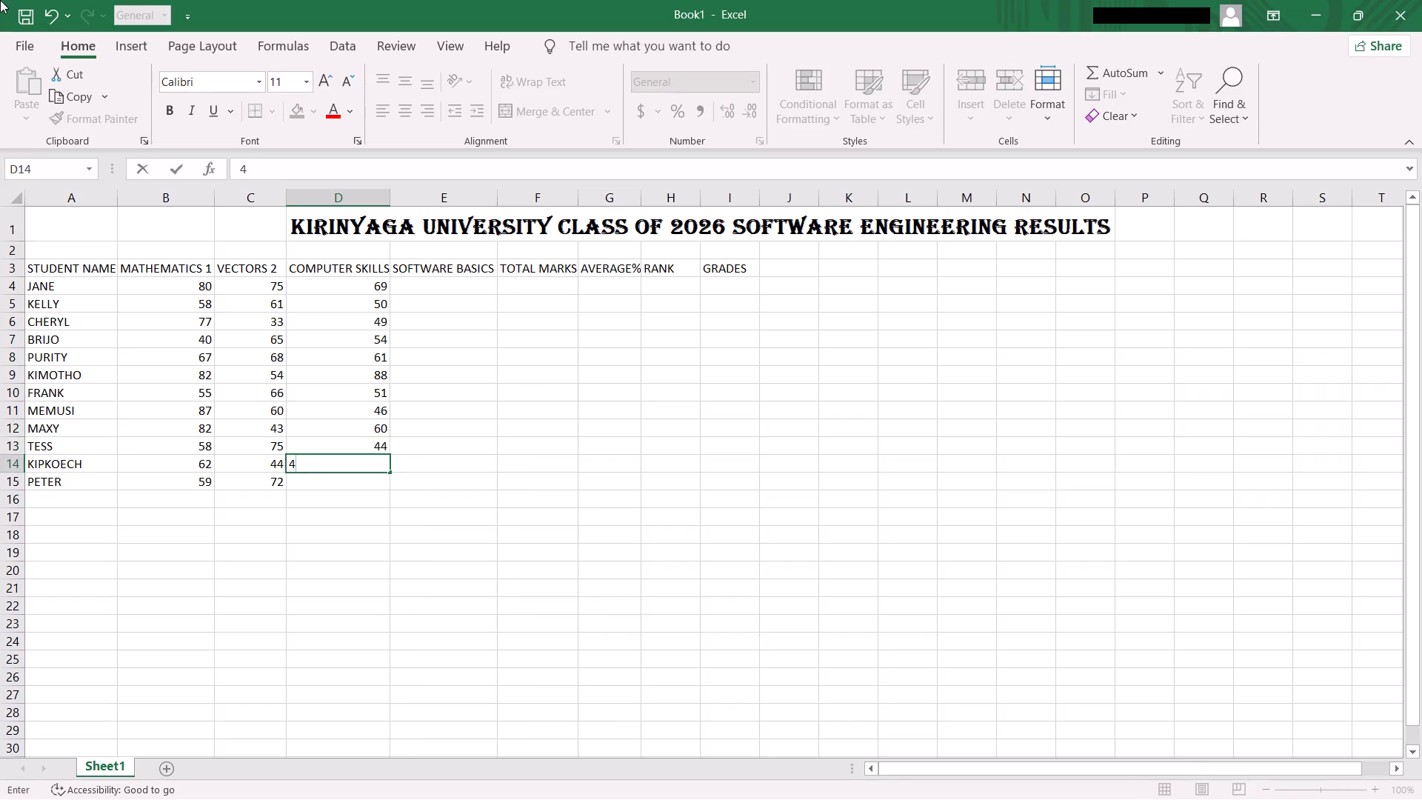
key(8)
key(Return)
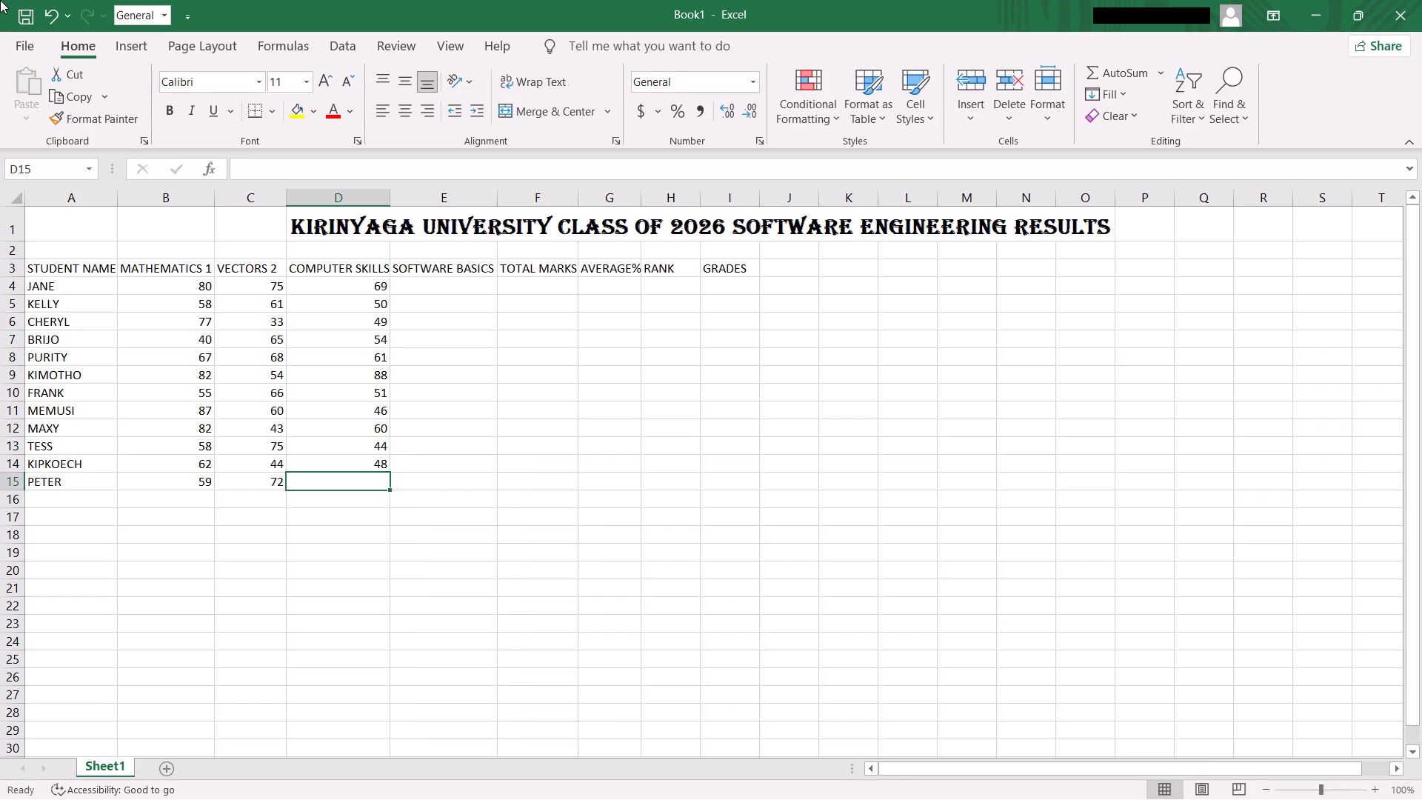
key(7)
key(0)
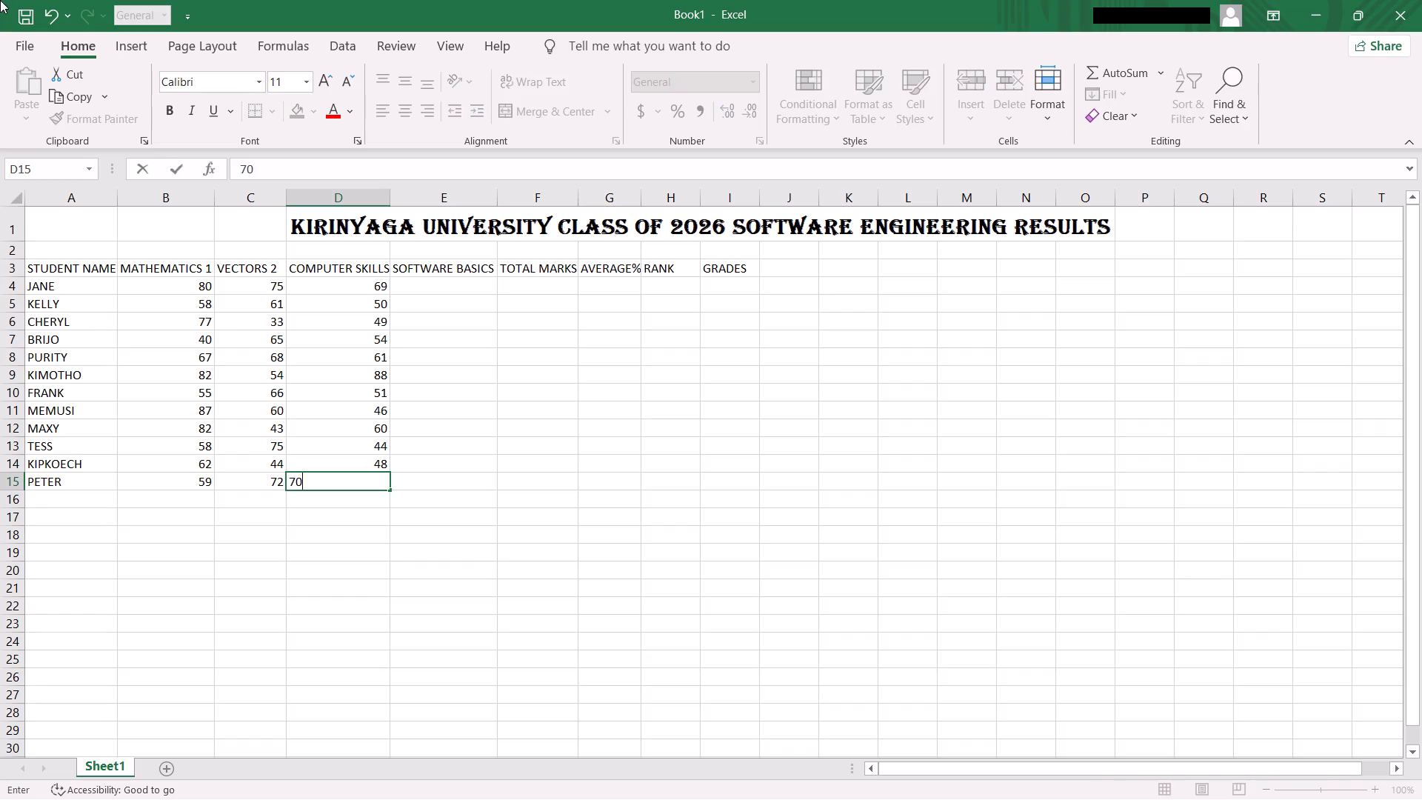
key(Return)
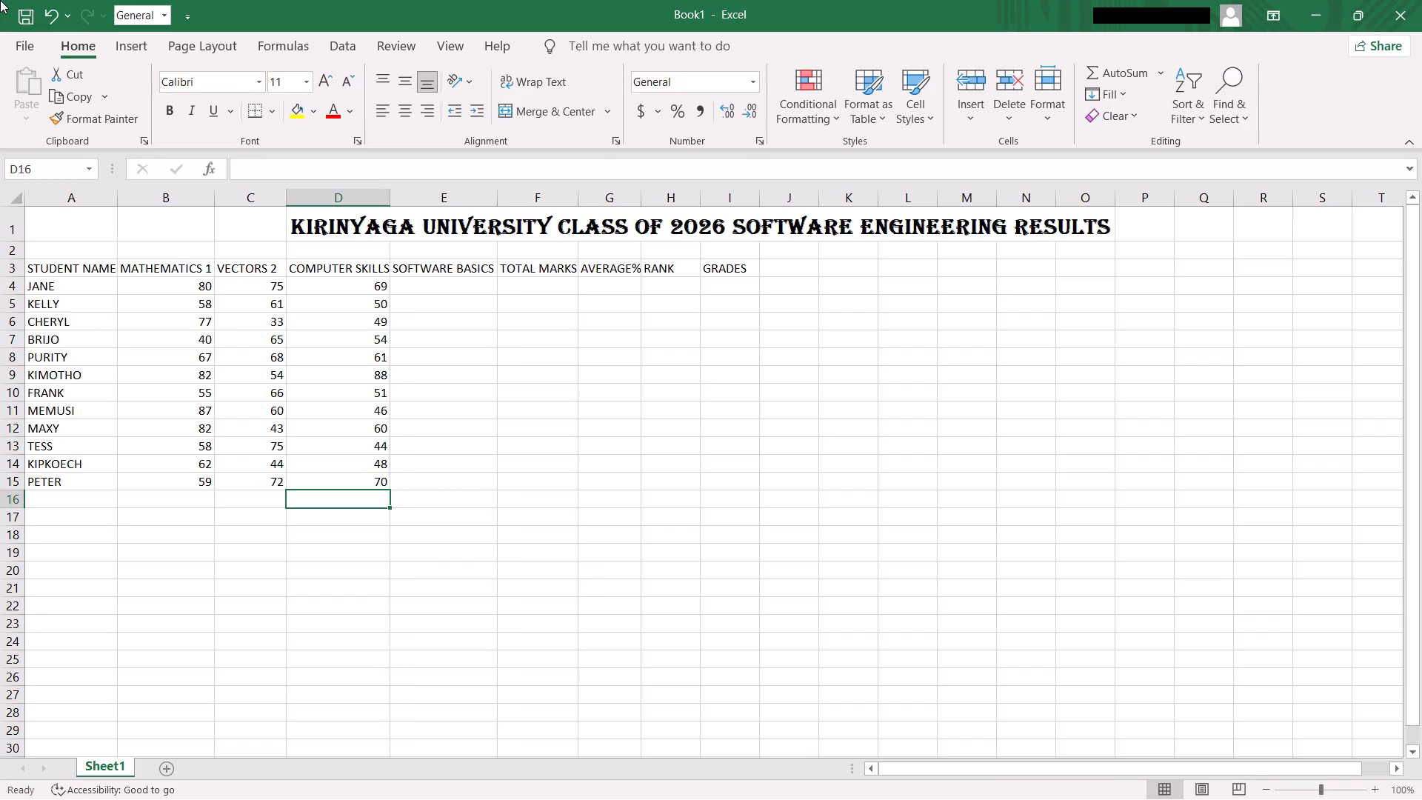
Enter the SOFTWARE BASICS marks 88, 65, 59, 75, 44 and 83 for JANE through KIMOTHO in cells E4 to E9.
click(427, 291)
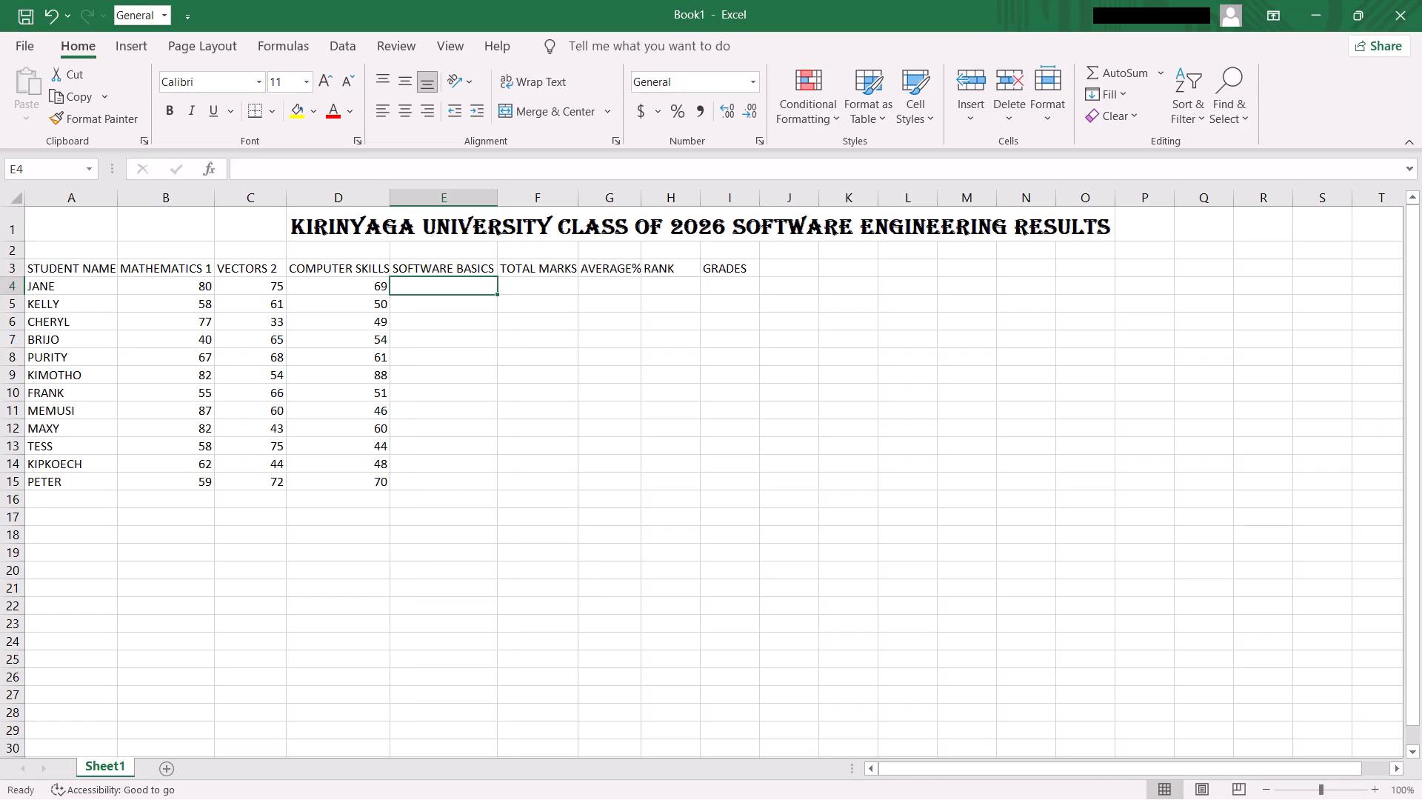
text(88)
key(Return)
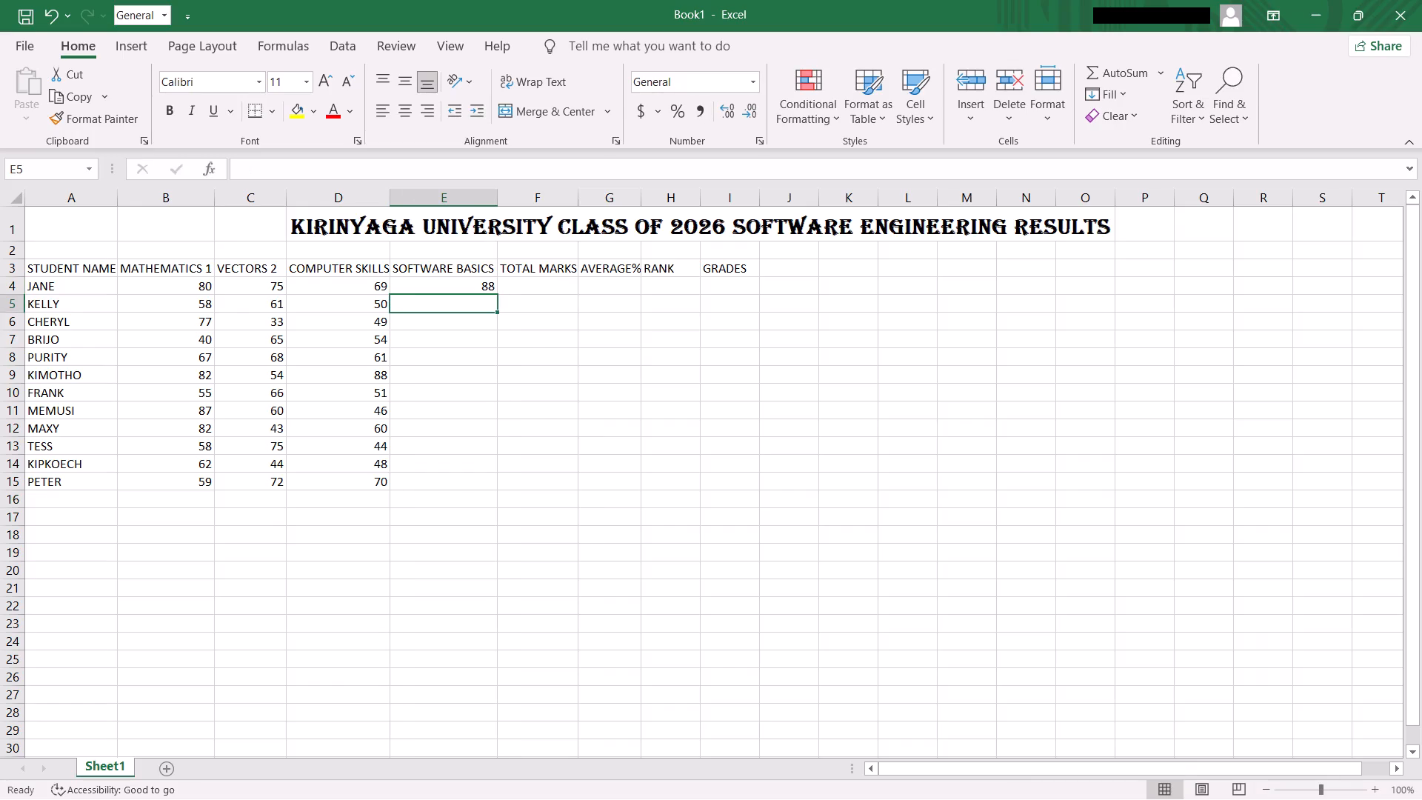
text(65)
key(Return)
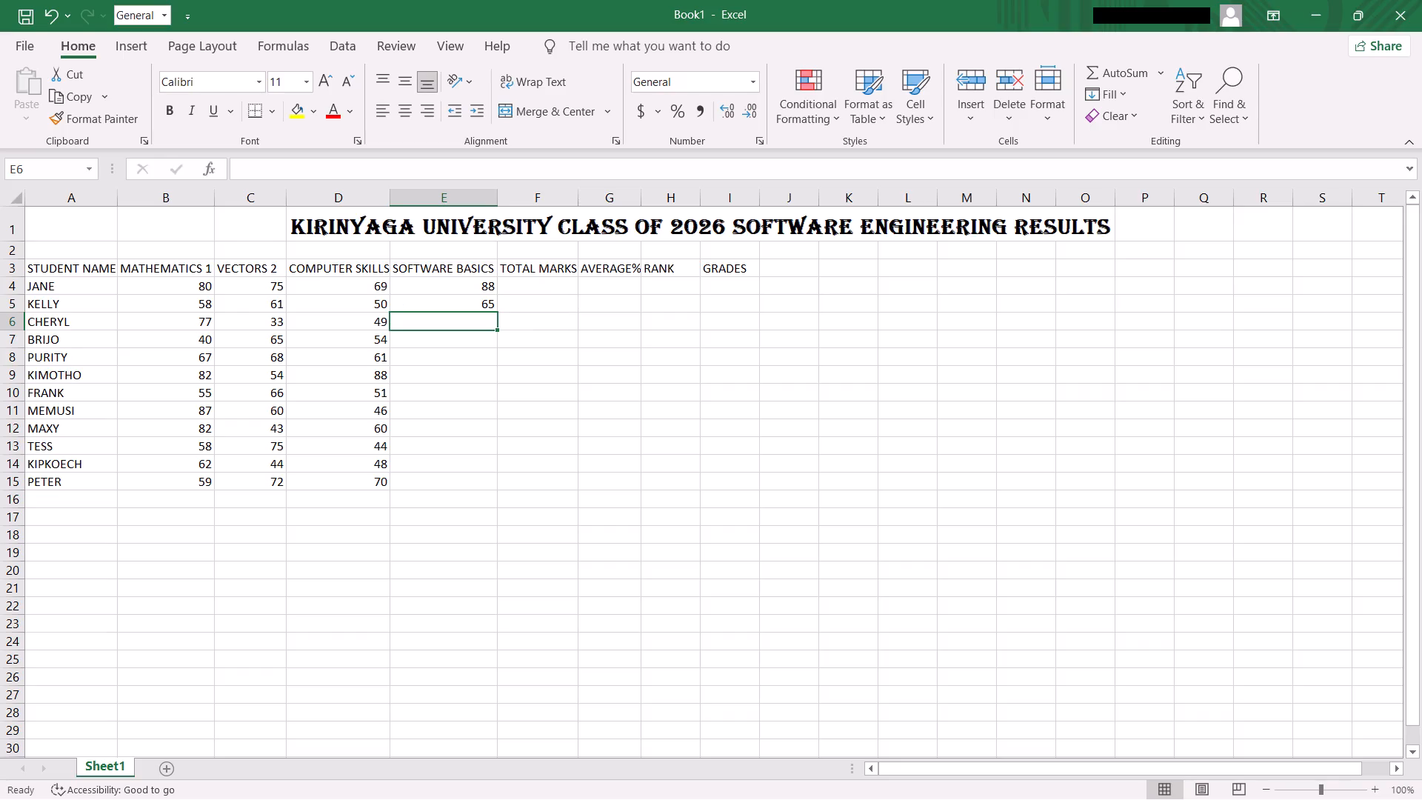
text(59)
key(Return)
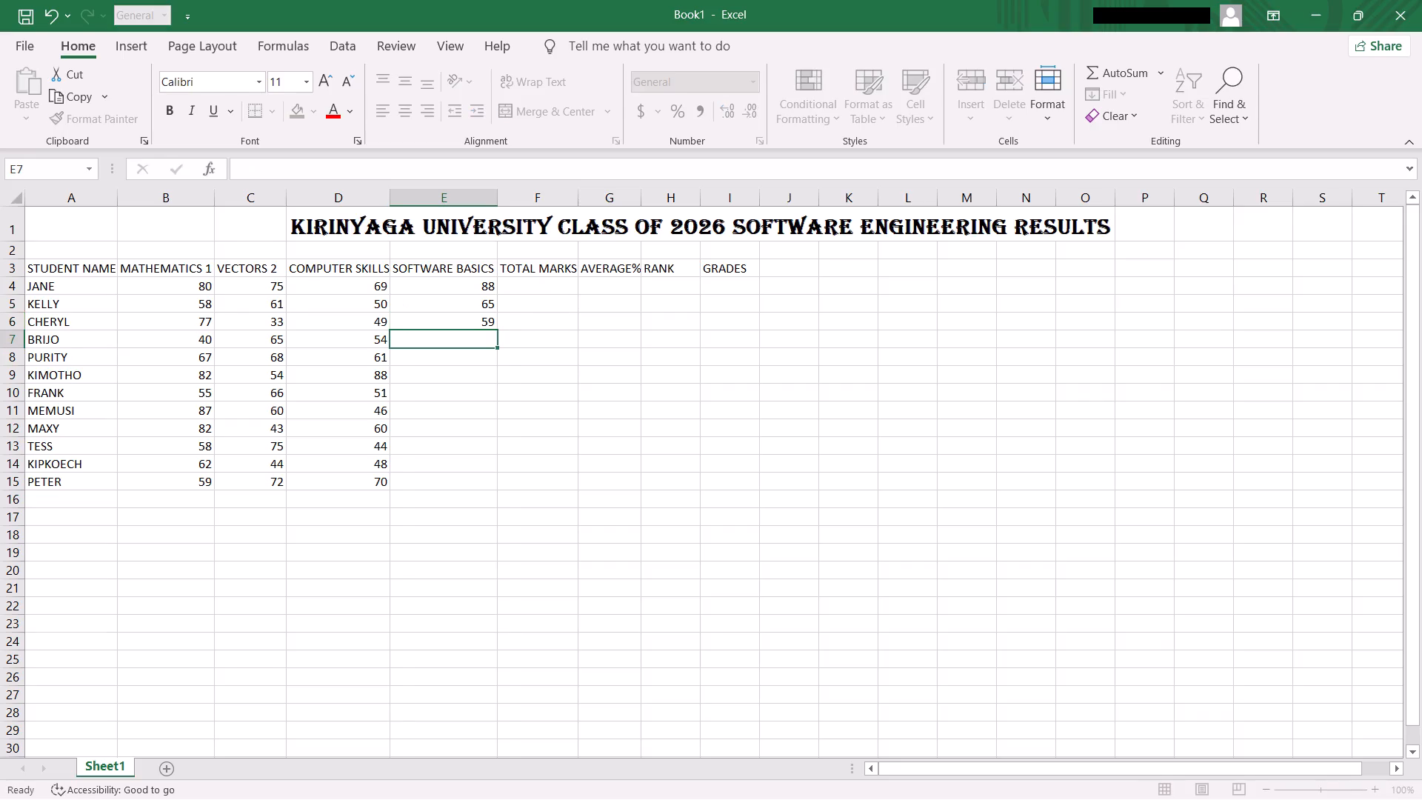
text(75)
key(Return)
text(44)
key(Return)
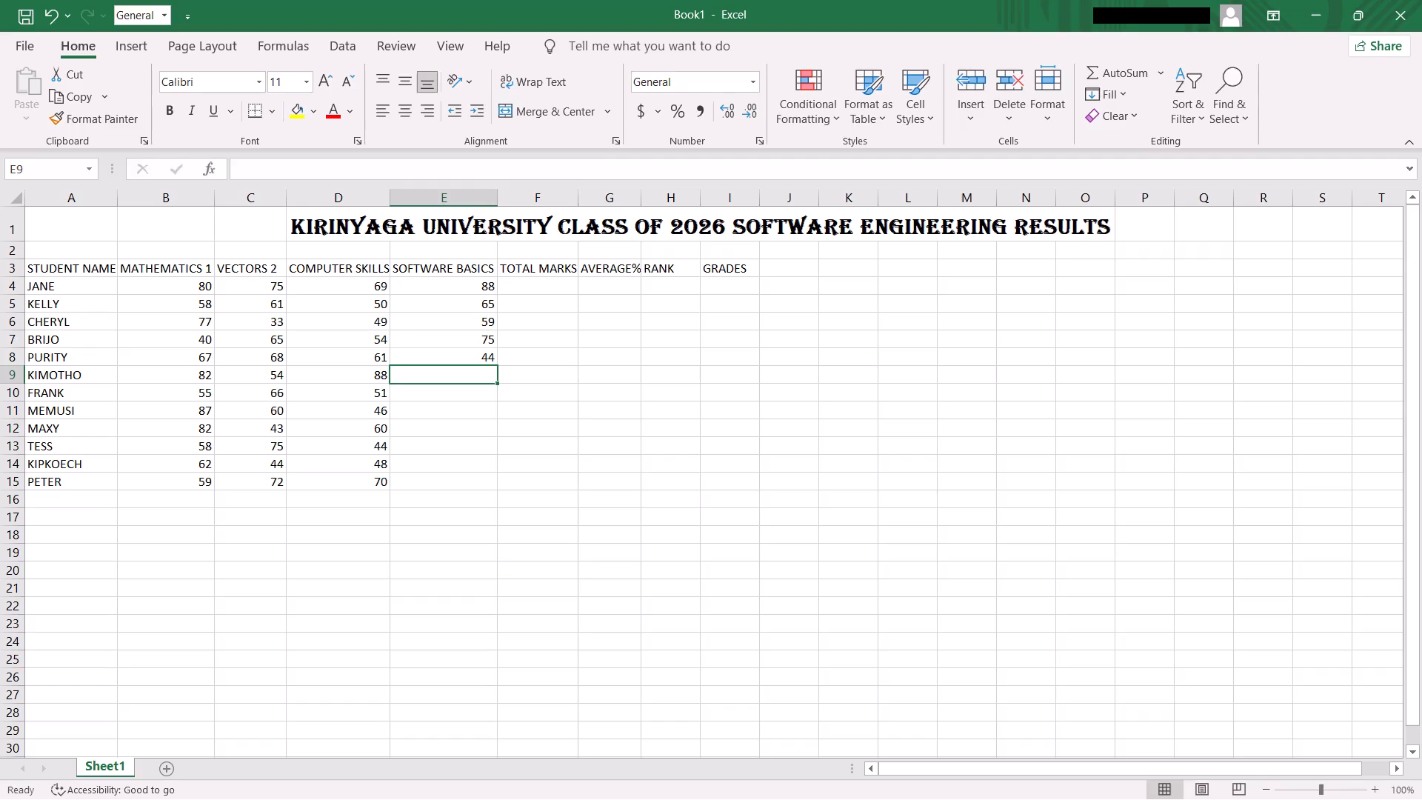
text(83)
key(Return)
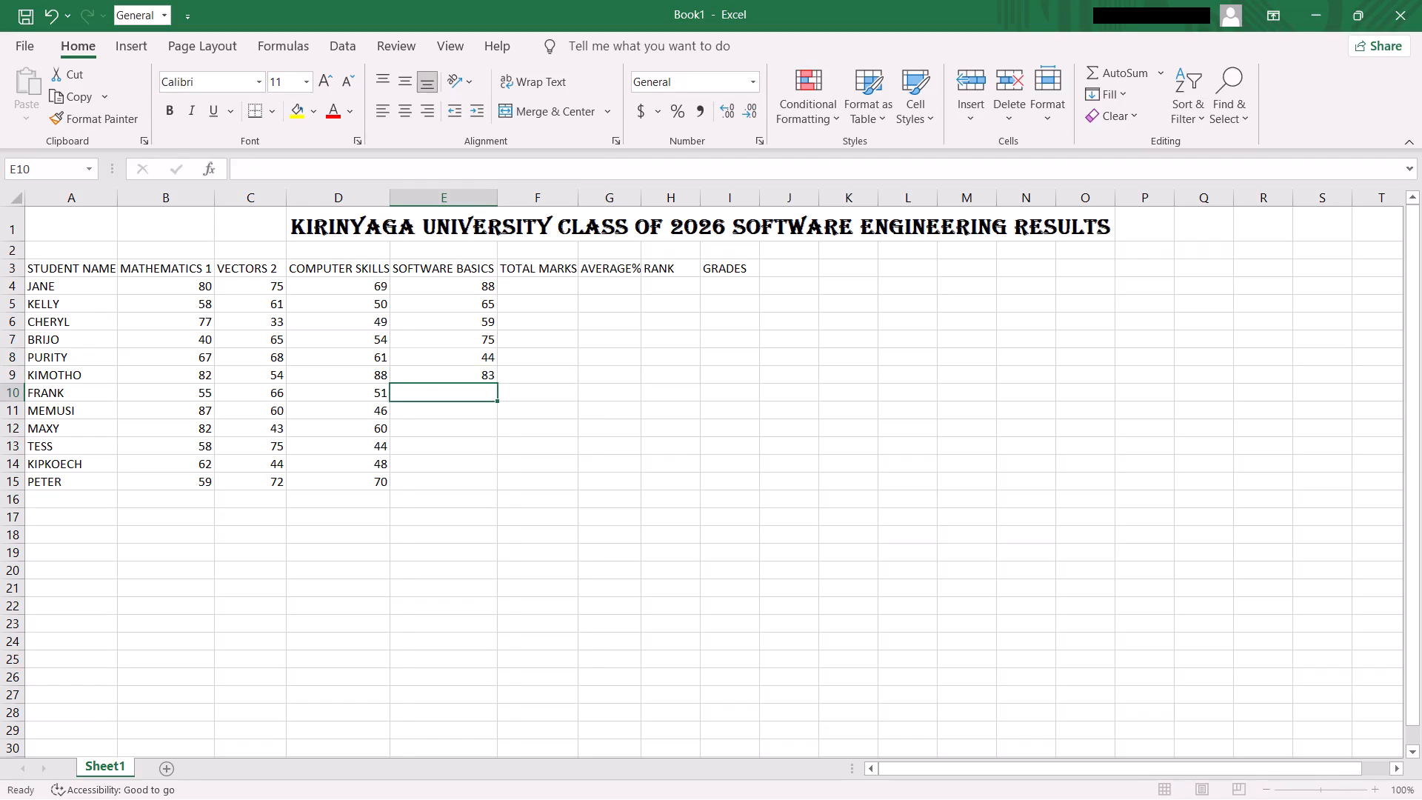
Enter the SOFTWARE BASICS marks 67, 59, 55, 60, 73 and 67 for FRANK through PETER in cells E10 to E15.
key(6)
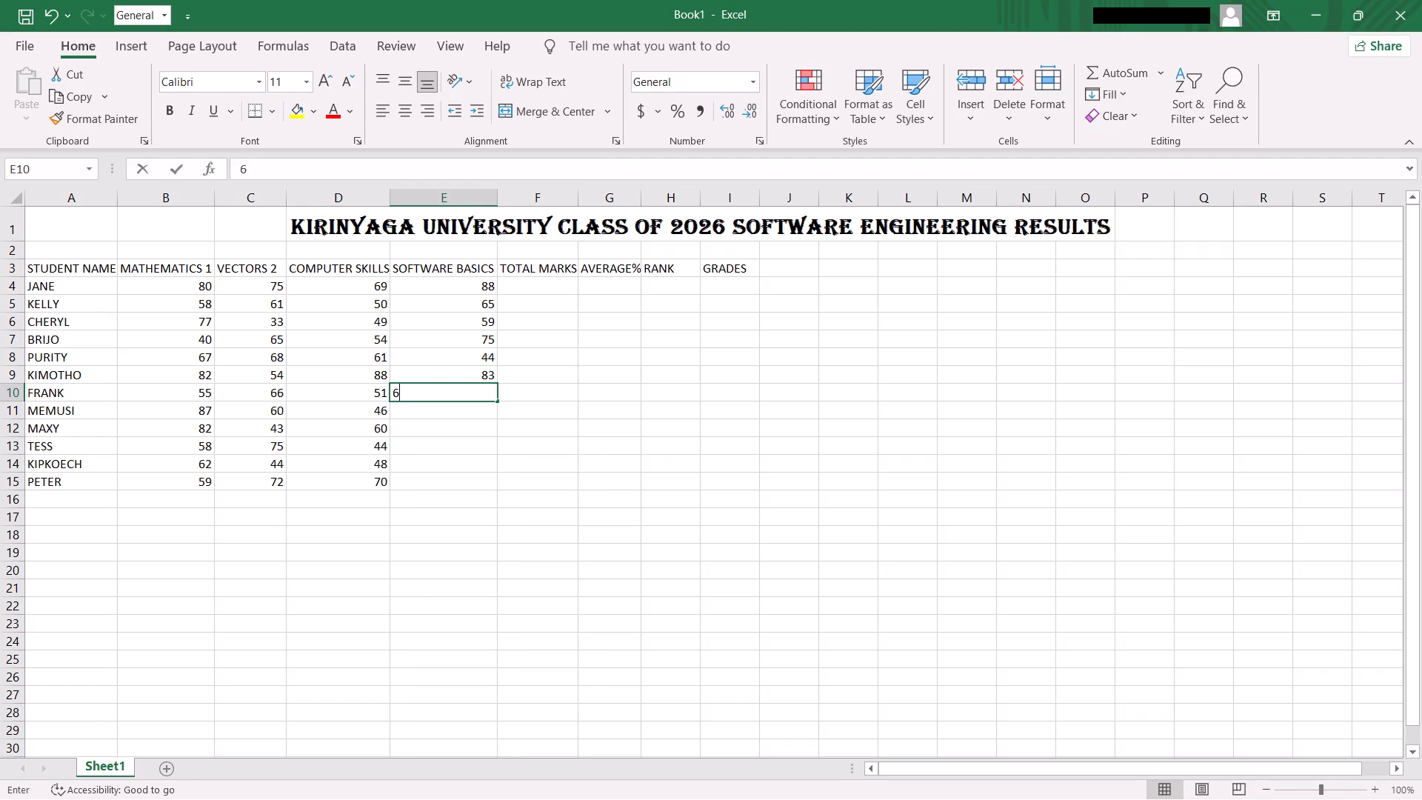
key(7)
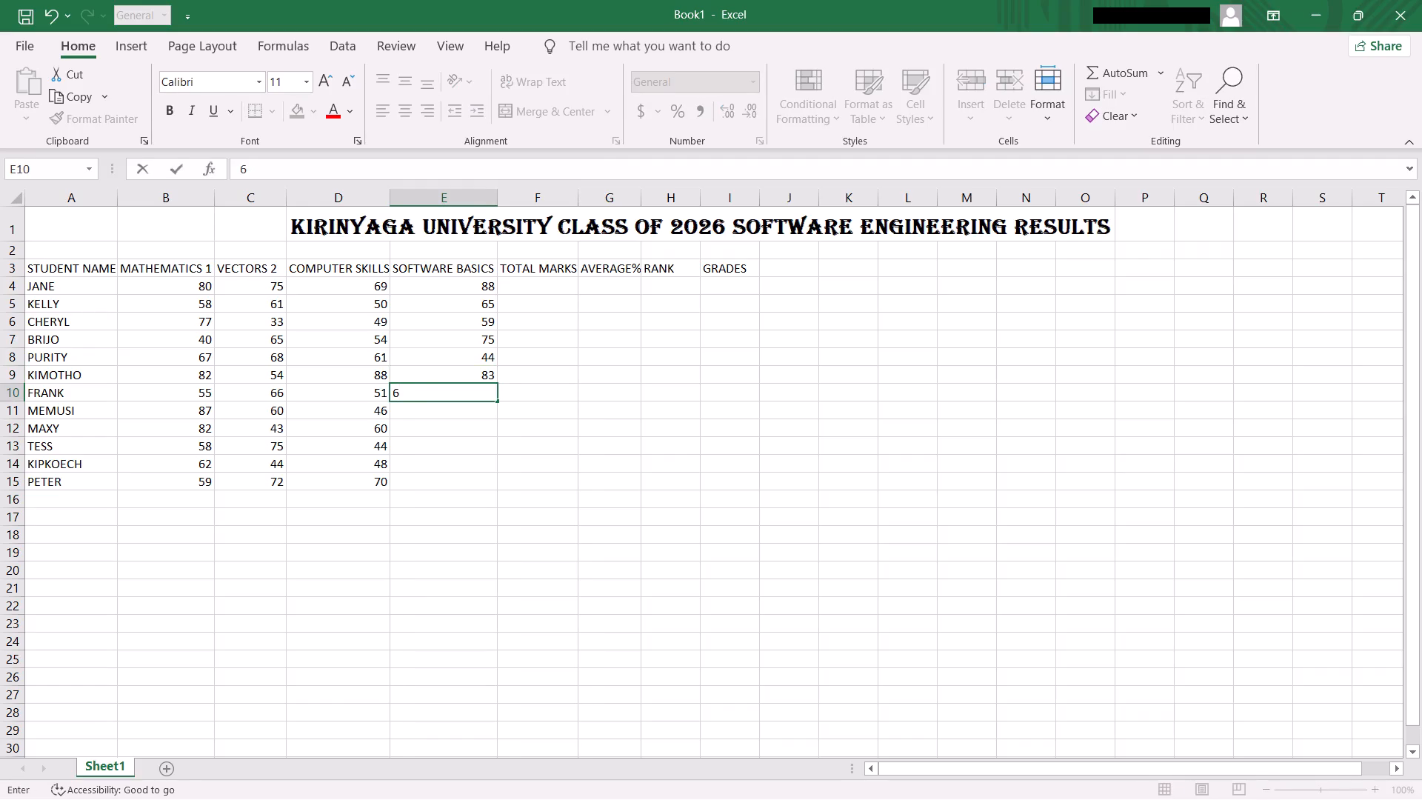
key(Return)
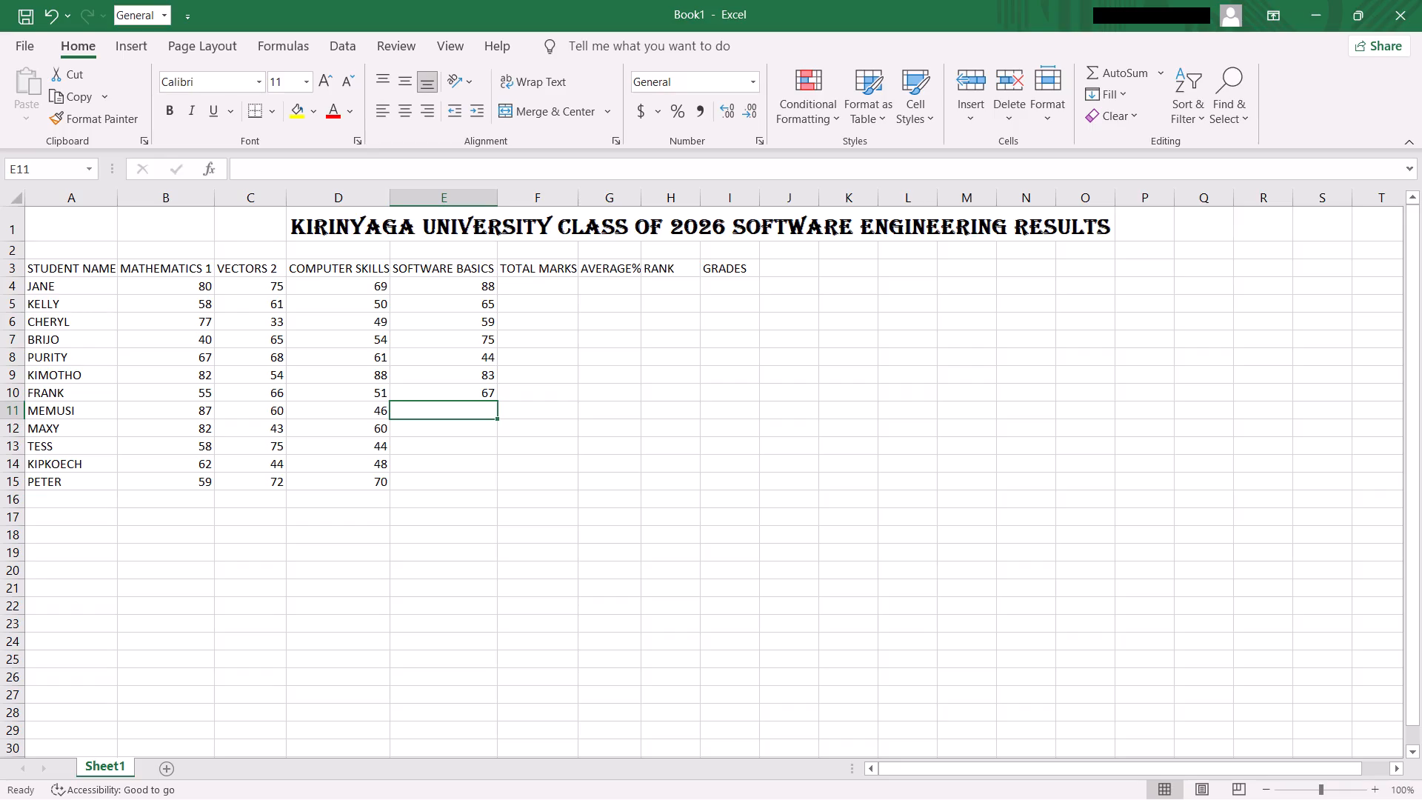
text(59)
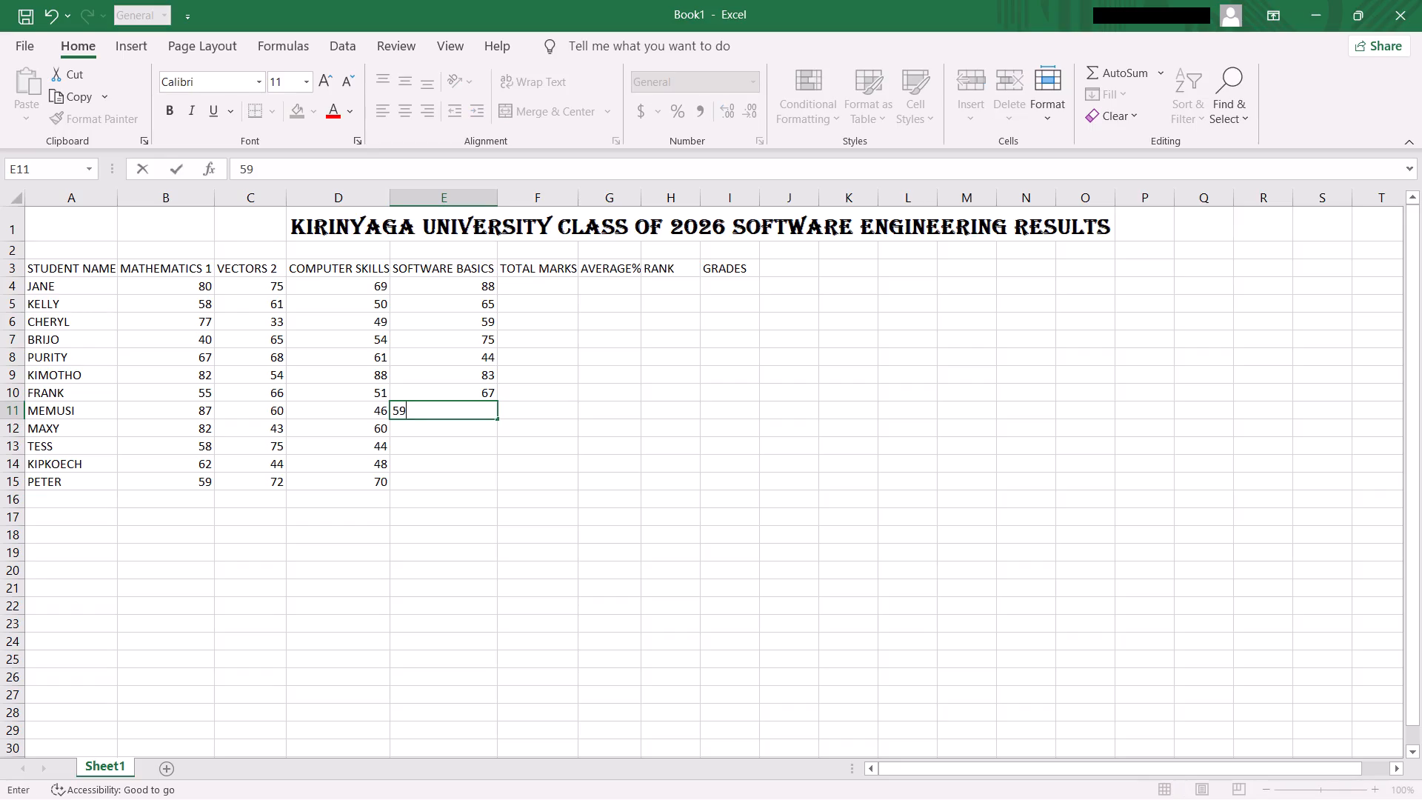
key(Return)
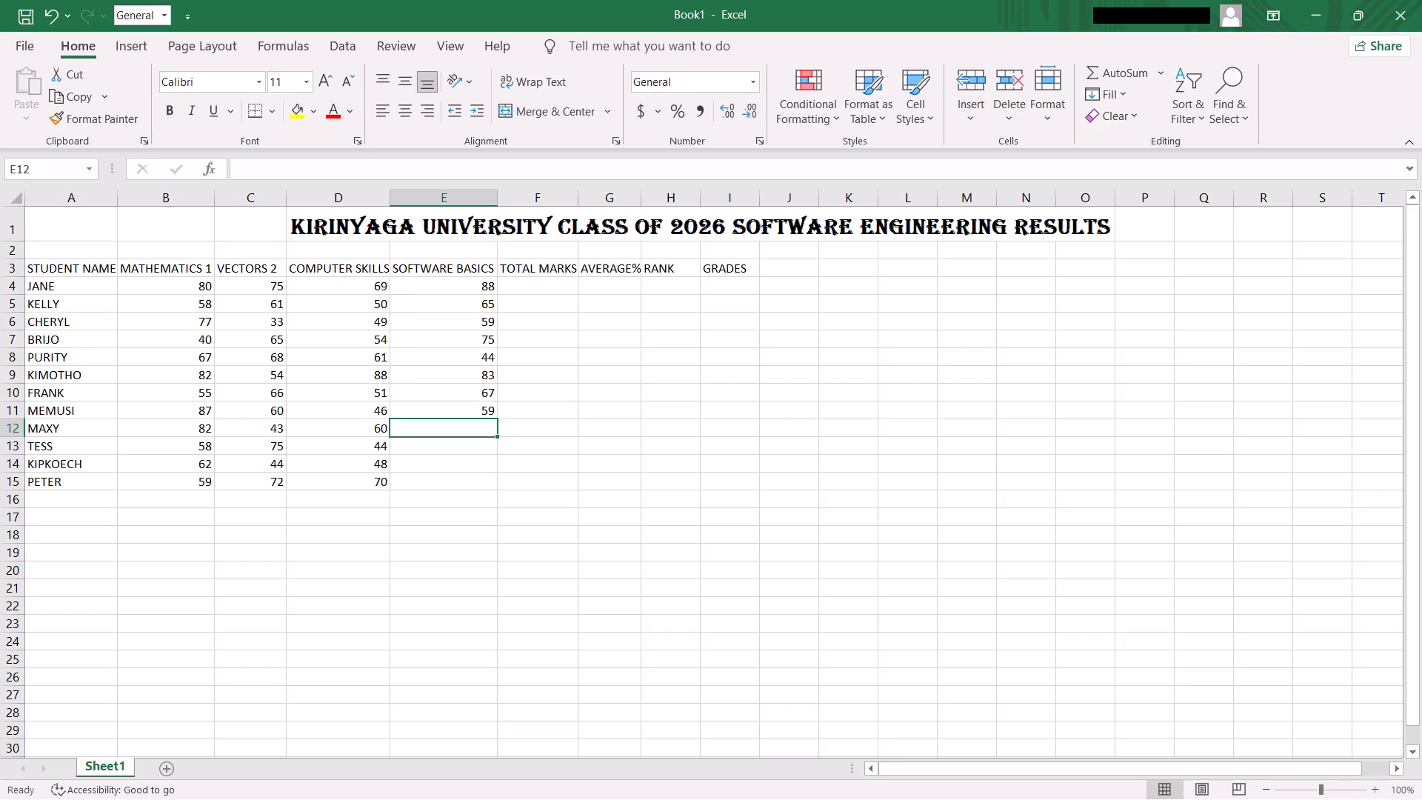
text(55)
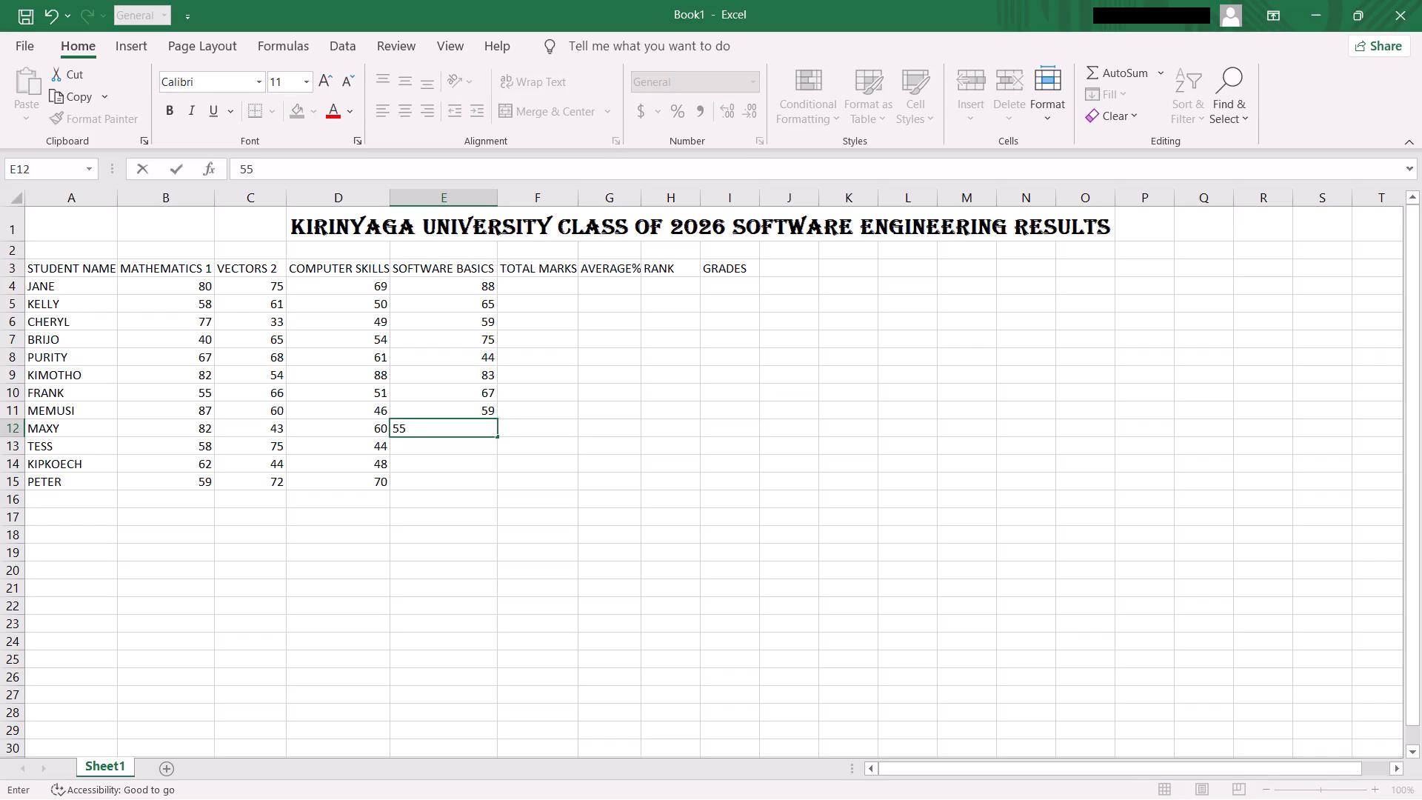
key(Return)
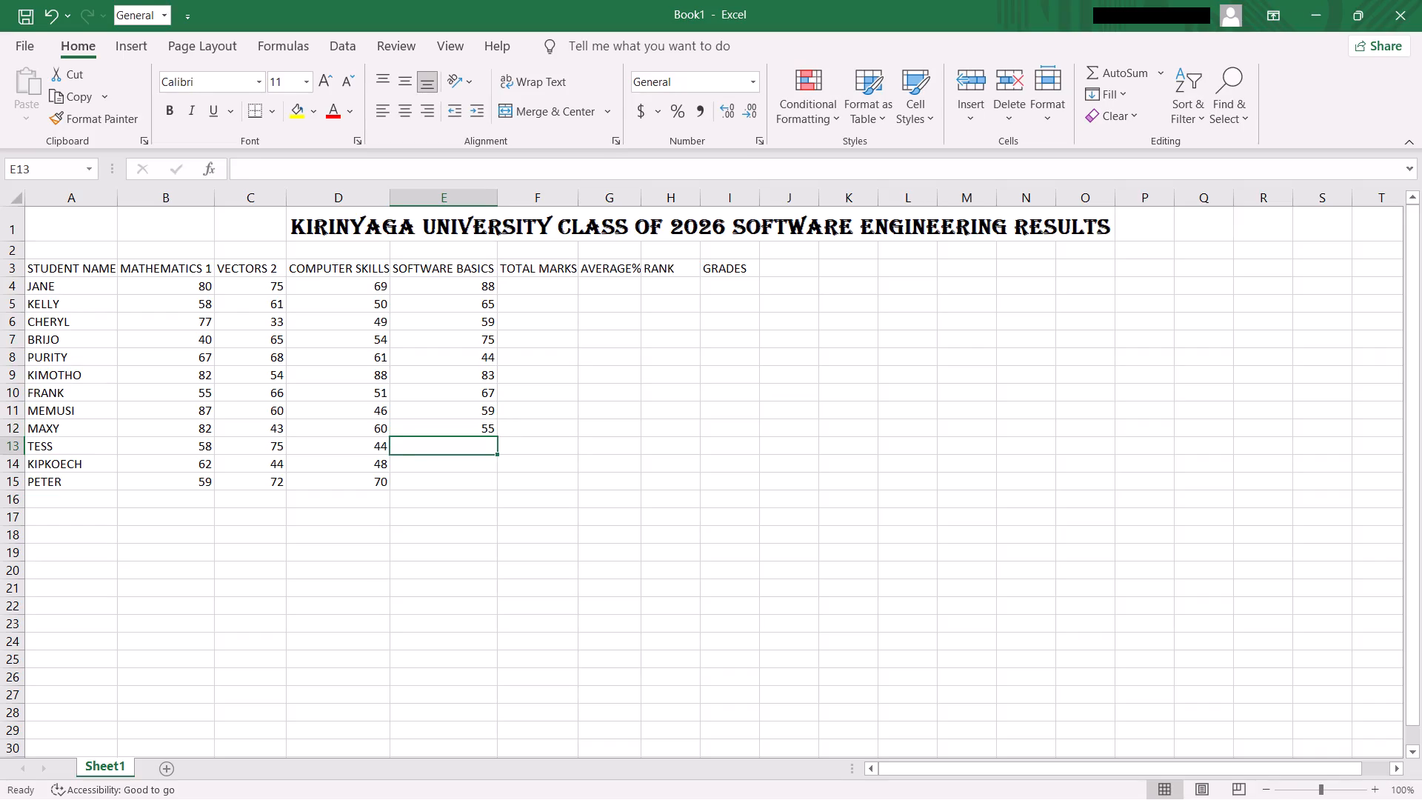
key(6)
key(0)
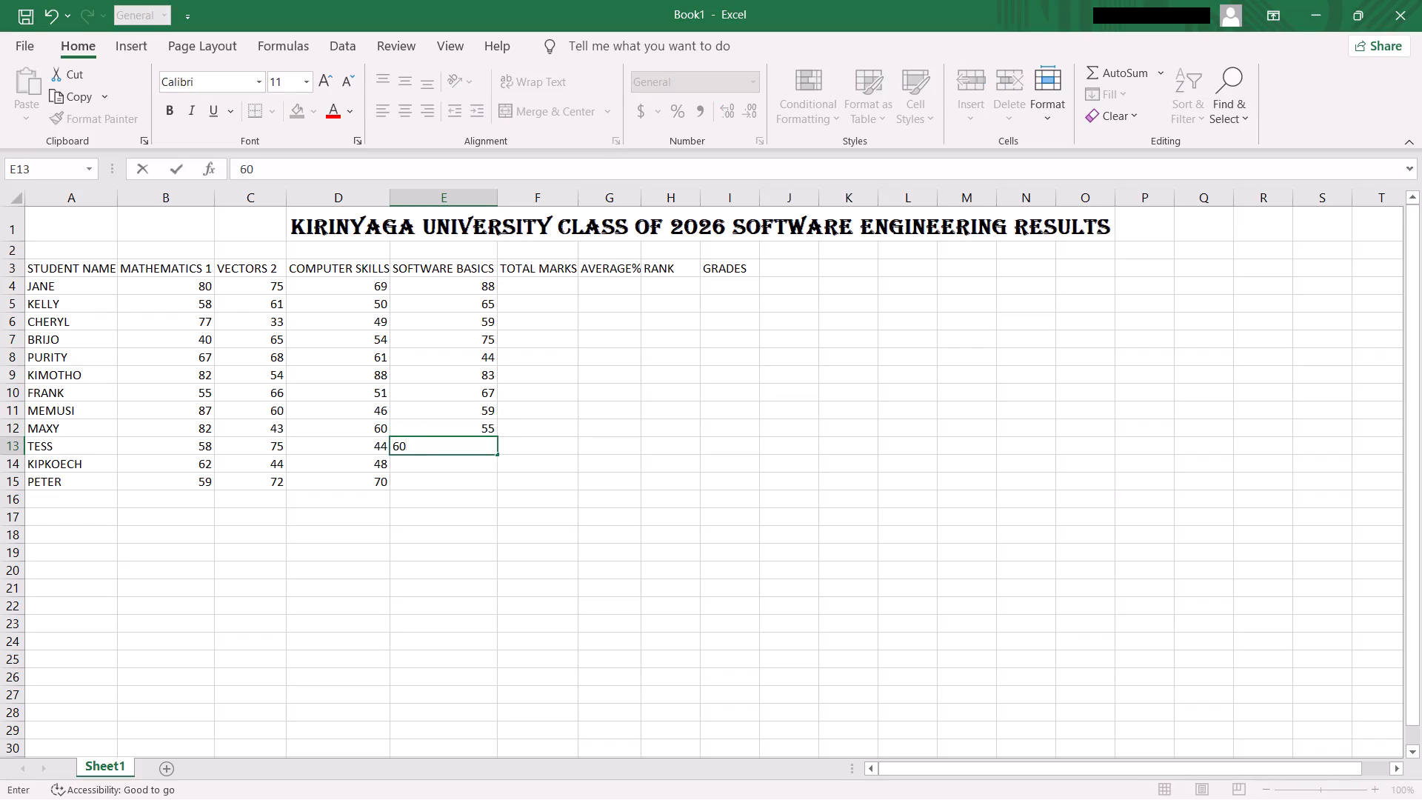
key(Return)
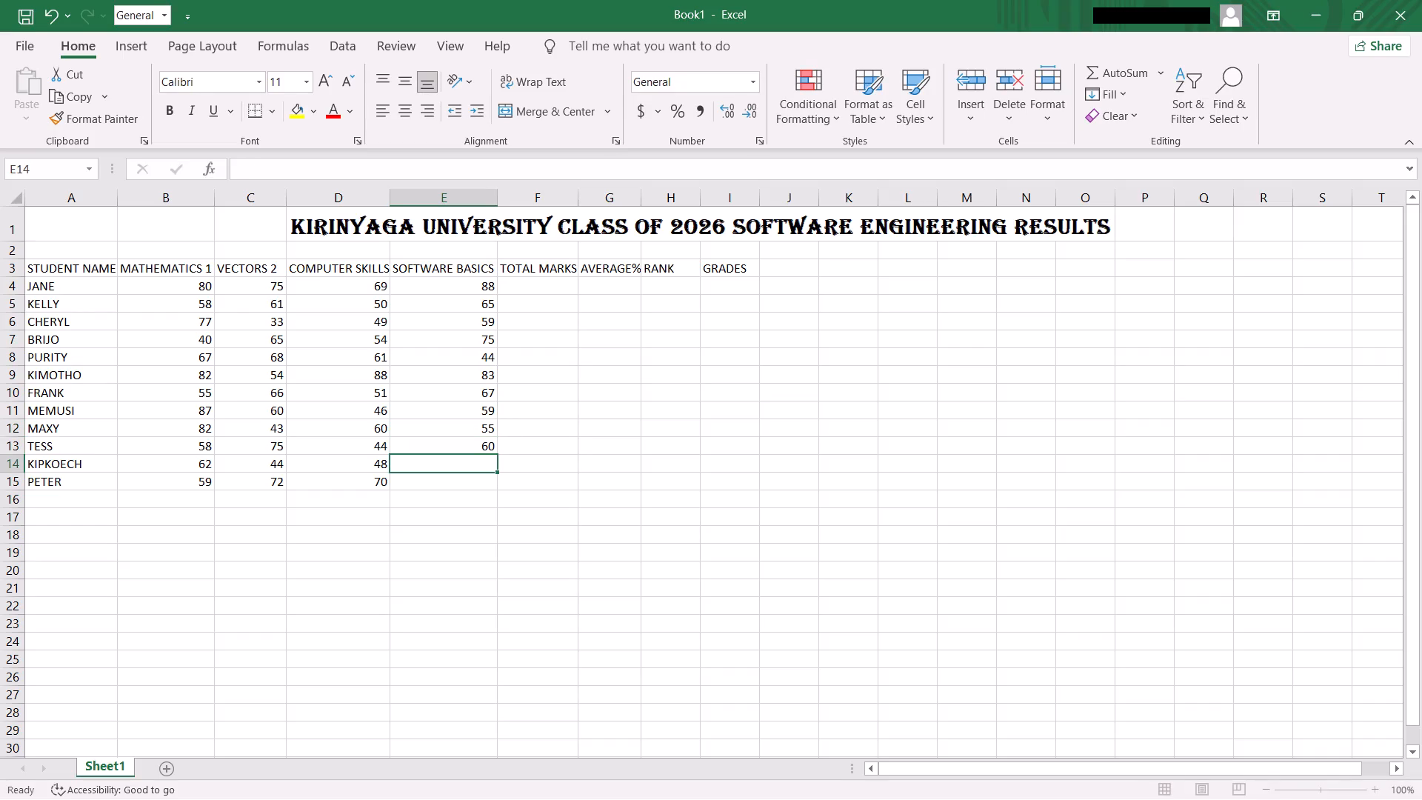
text(73)
key(Return)
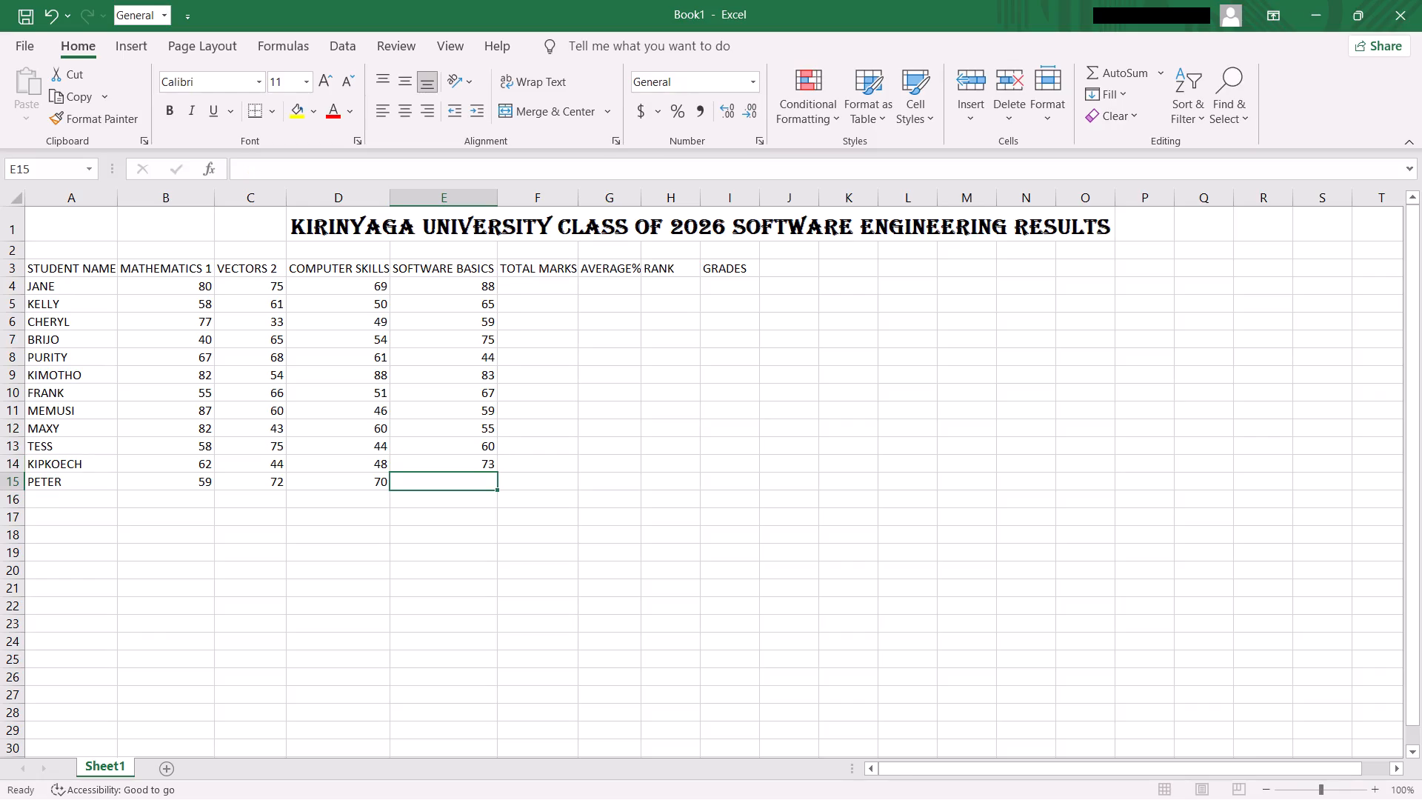
text(67)
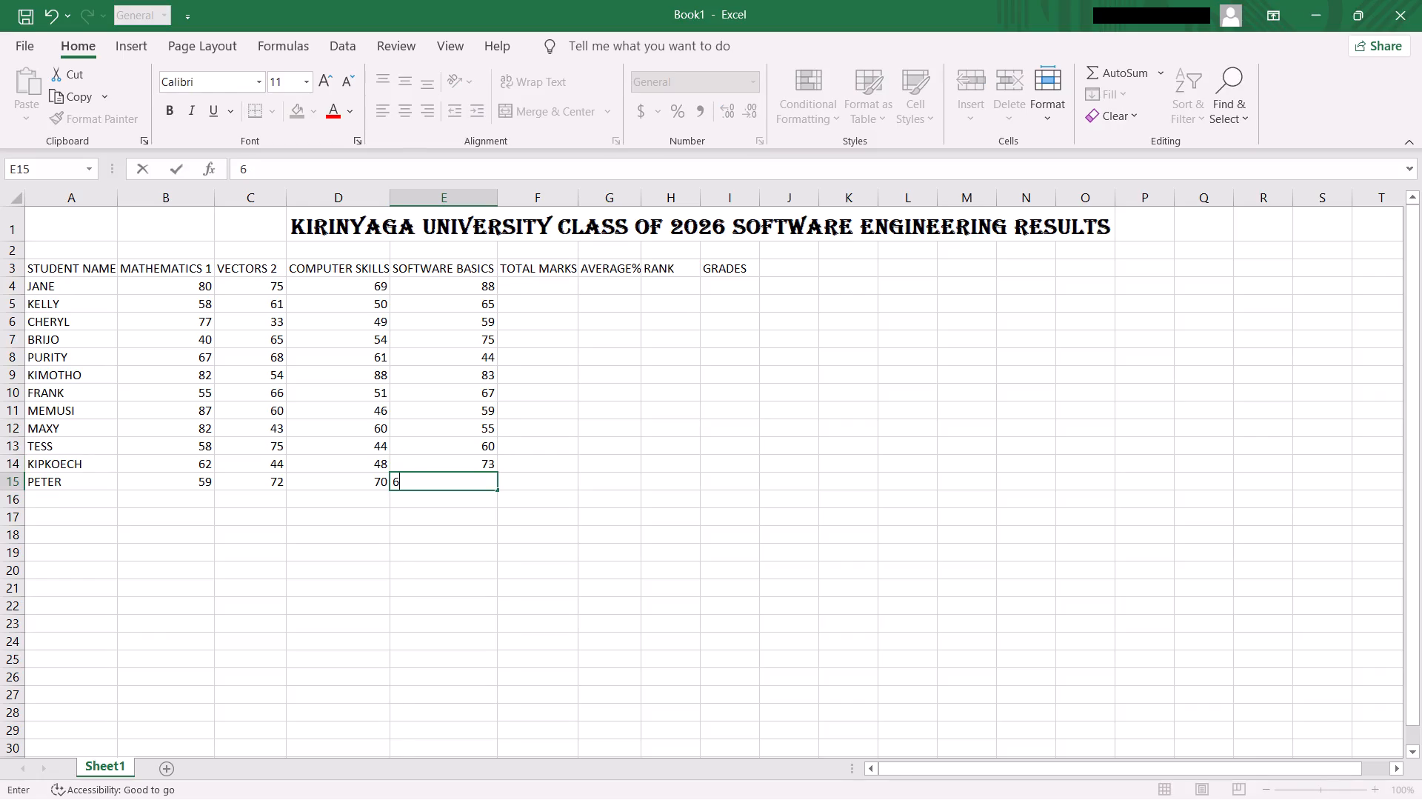
key(Return)
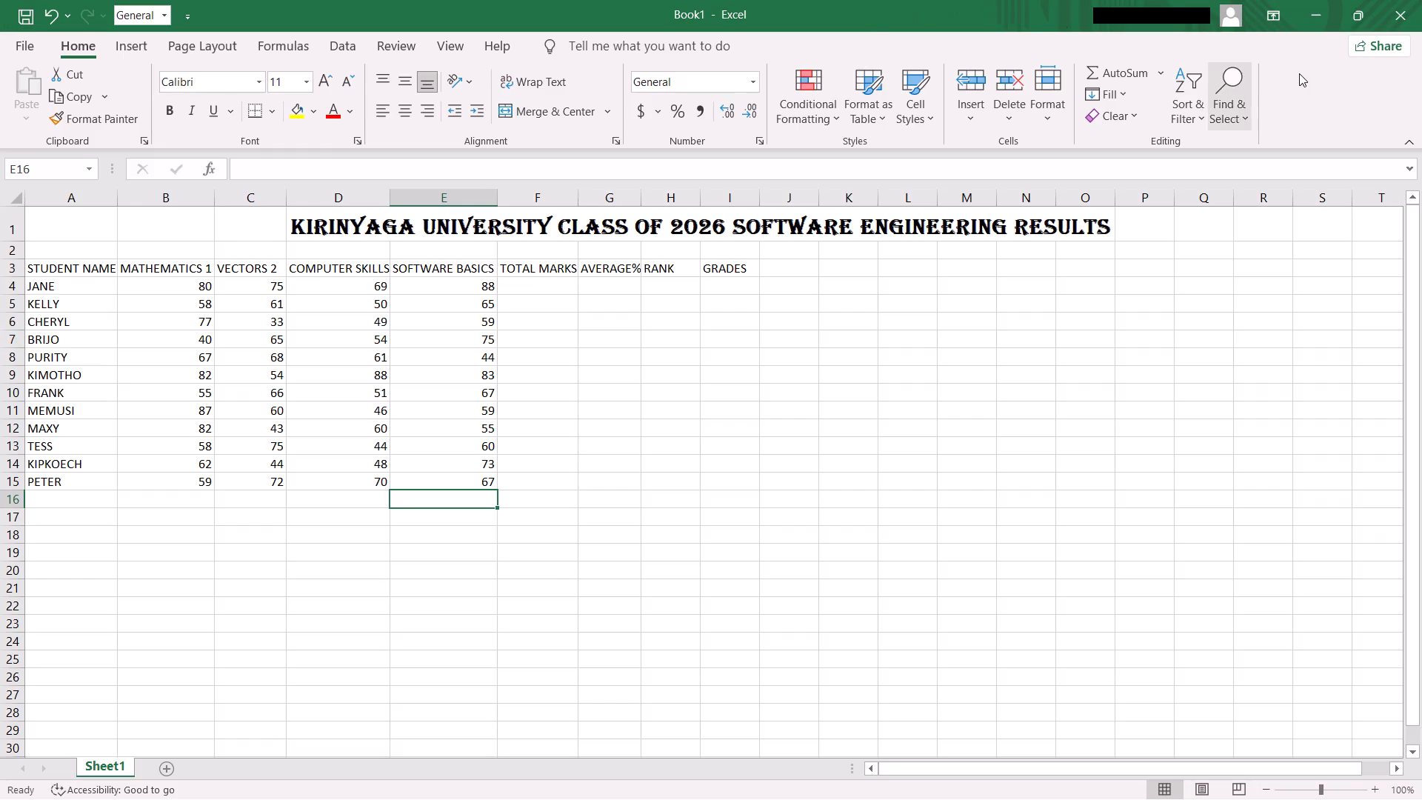
Calculate JANE's TOTAL MARKS in cell F4 with the formula =SUM(B4:E4).
click(555, 288)
key(equal)
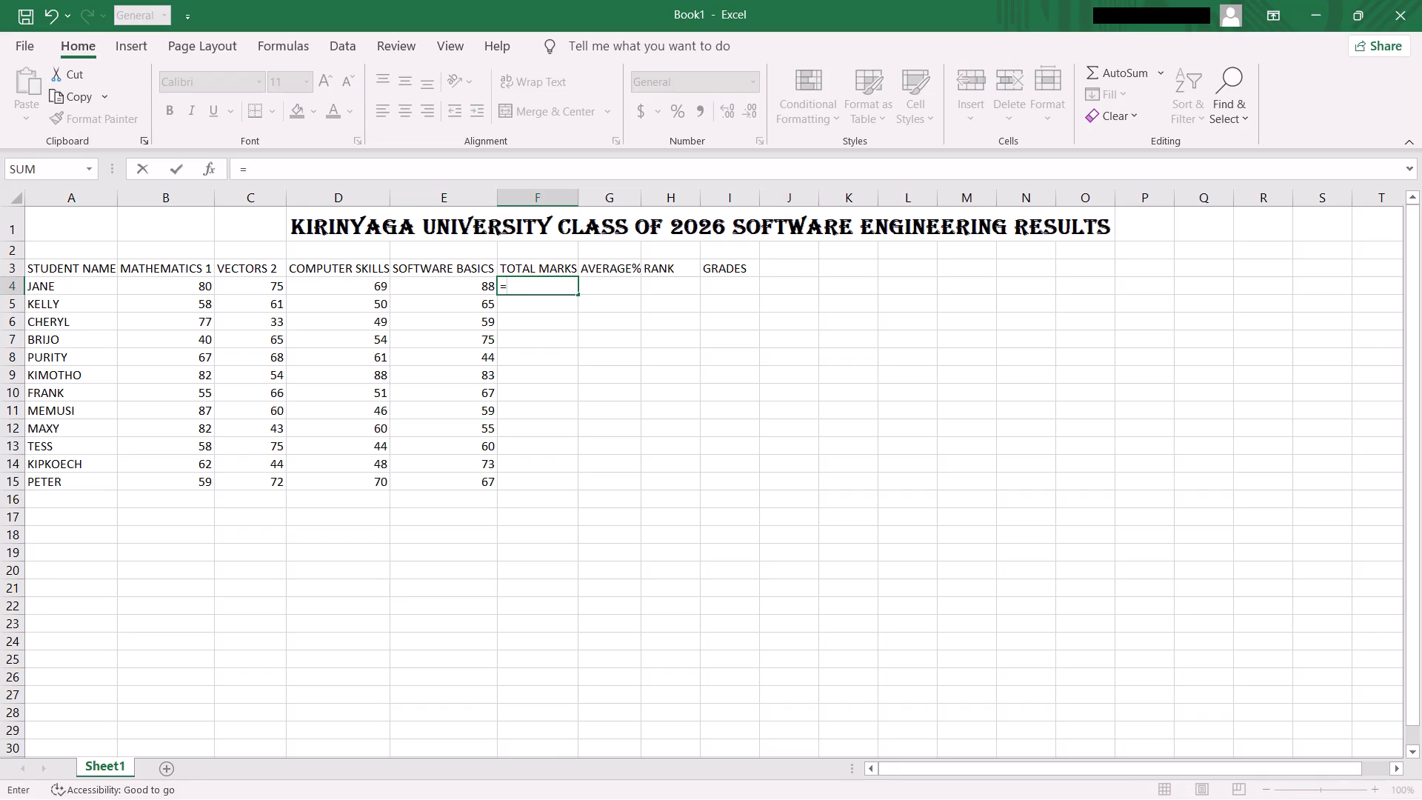
text(SU)
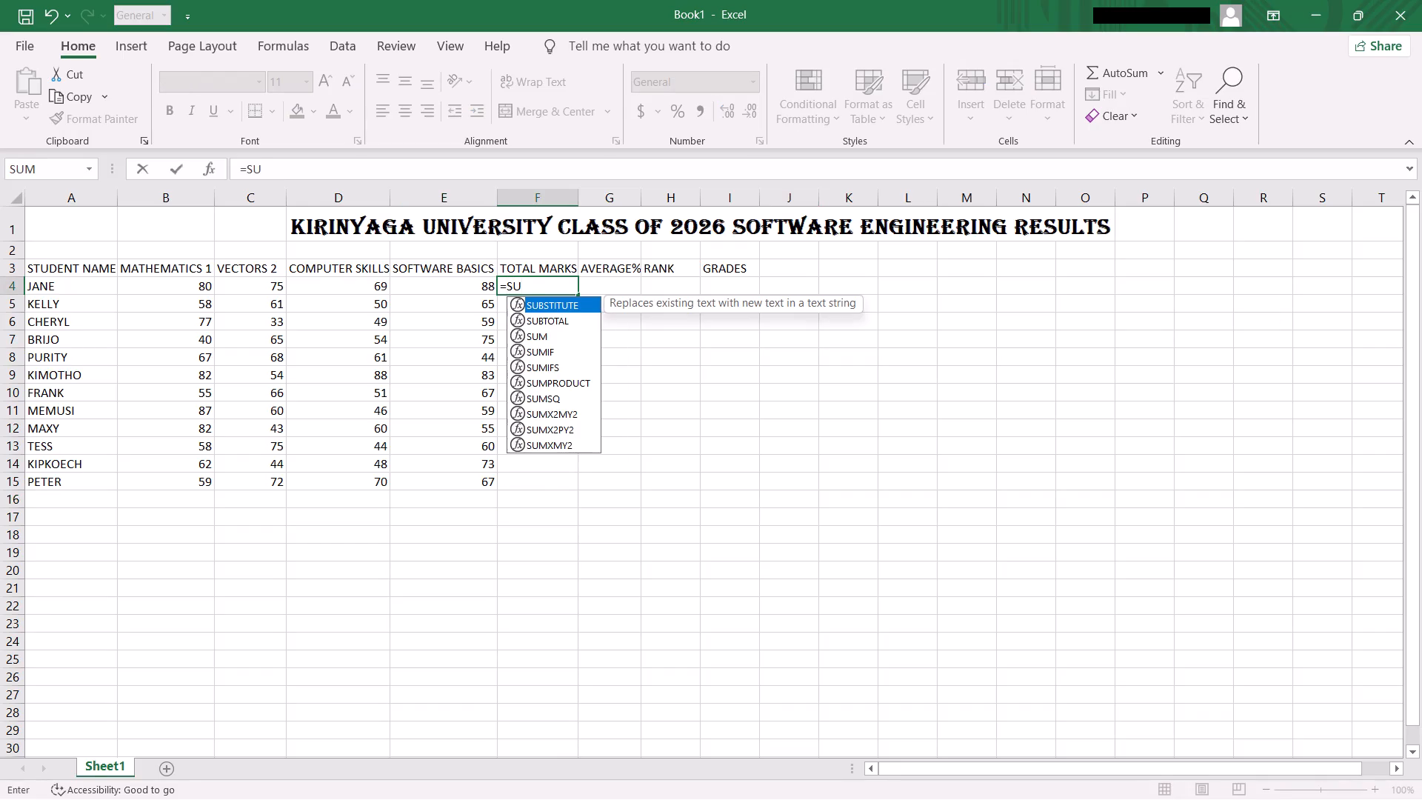
key(m)
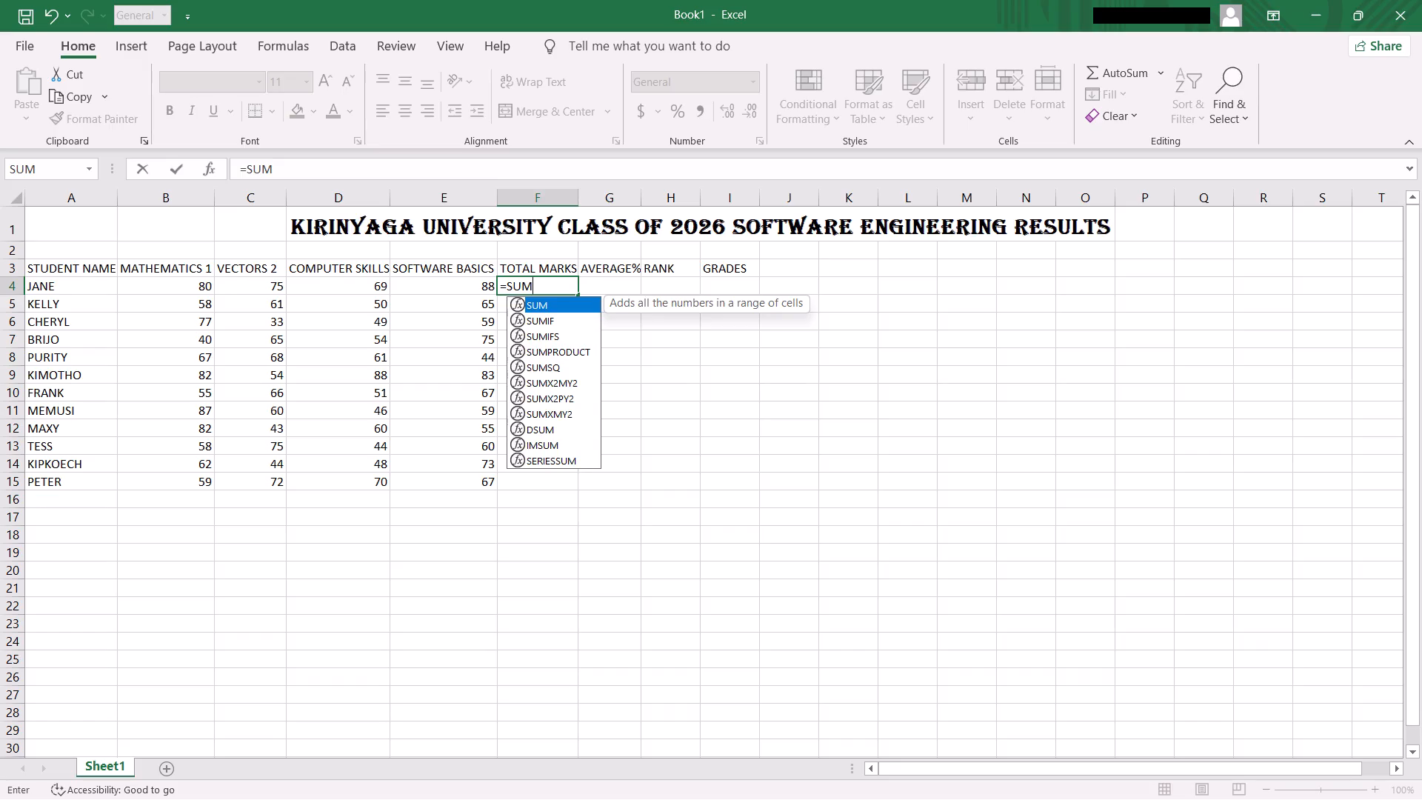
key(shift+parenleft)
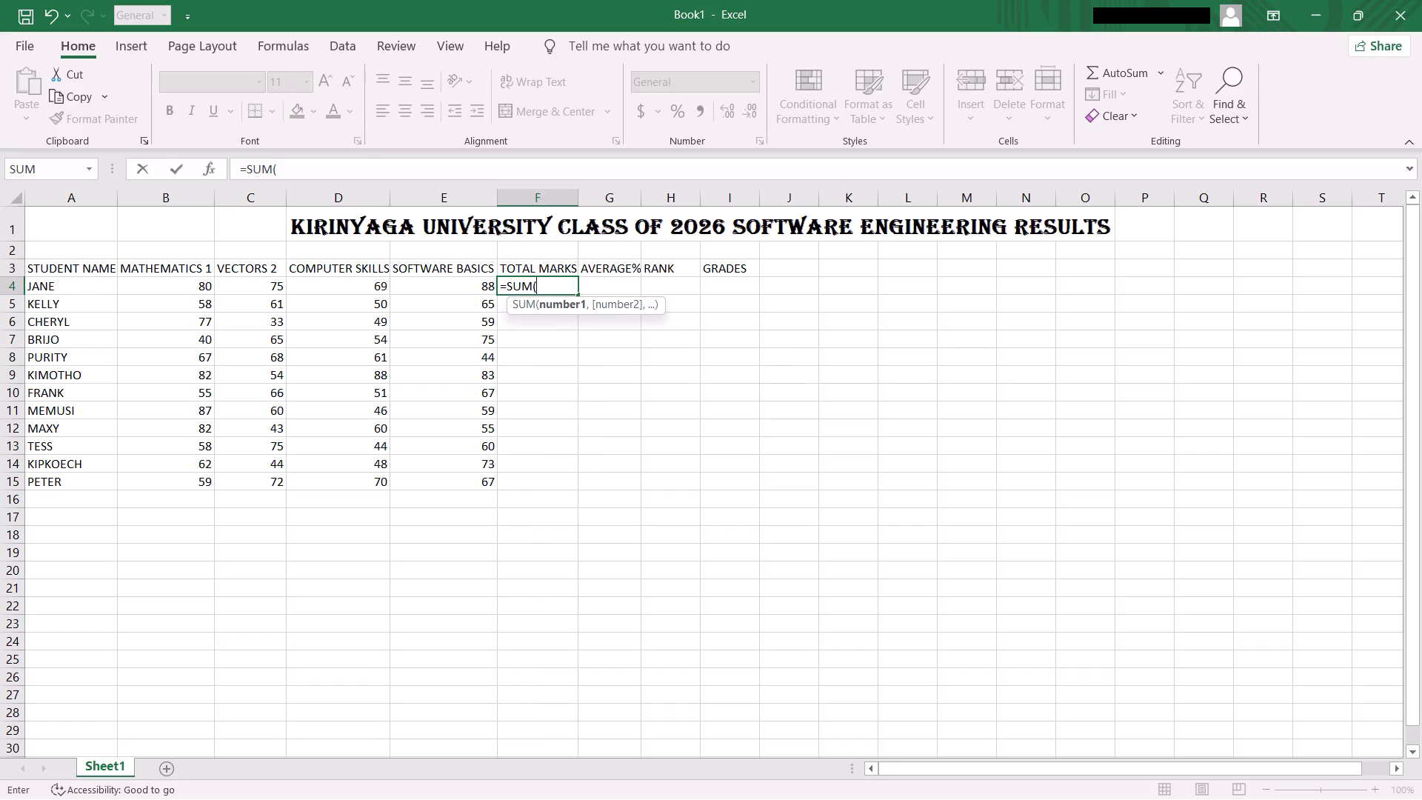
click(205, 290)
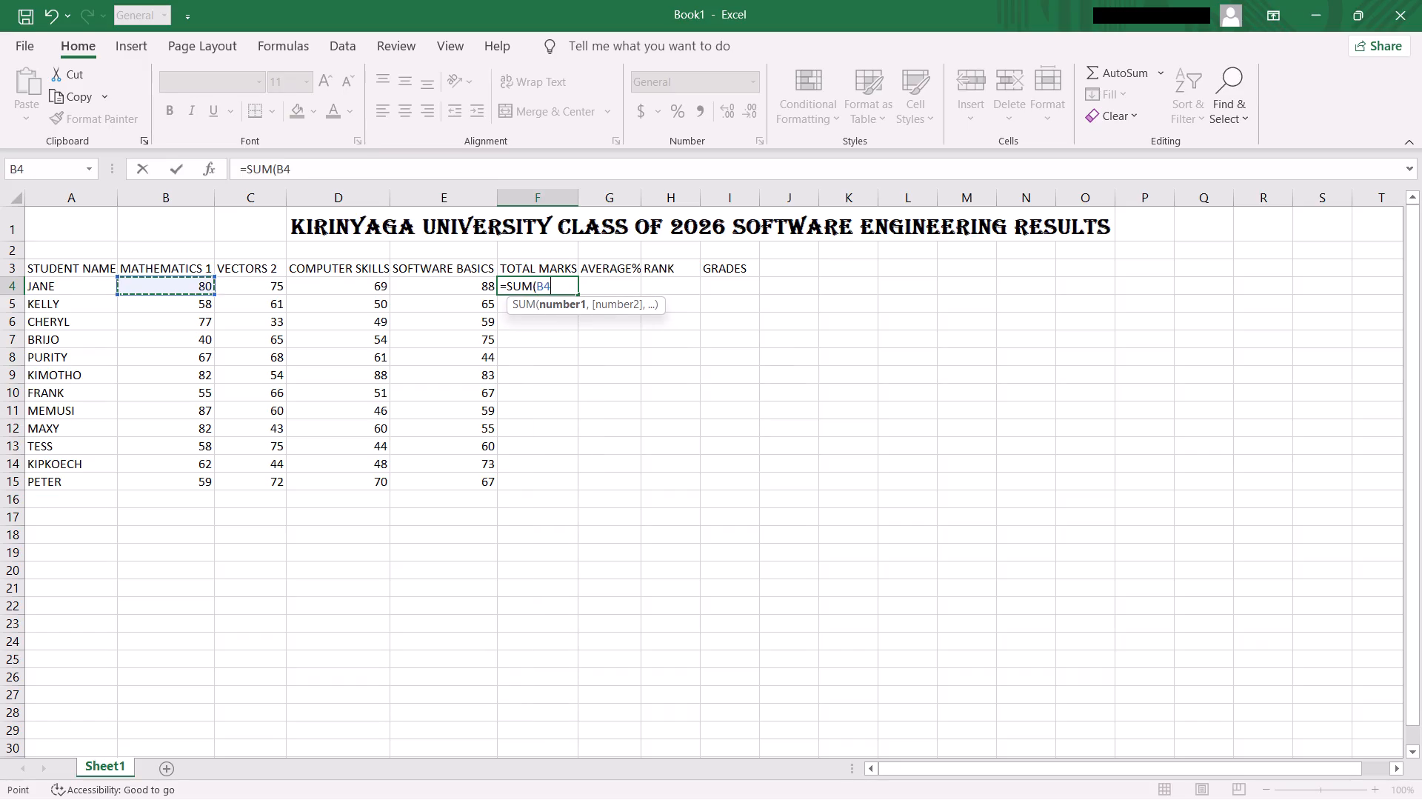
drag(205, 289, 309, 300)
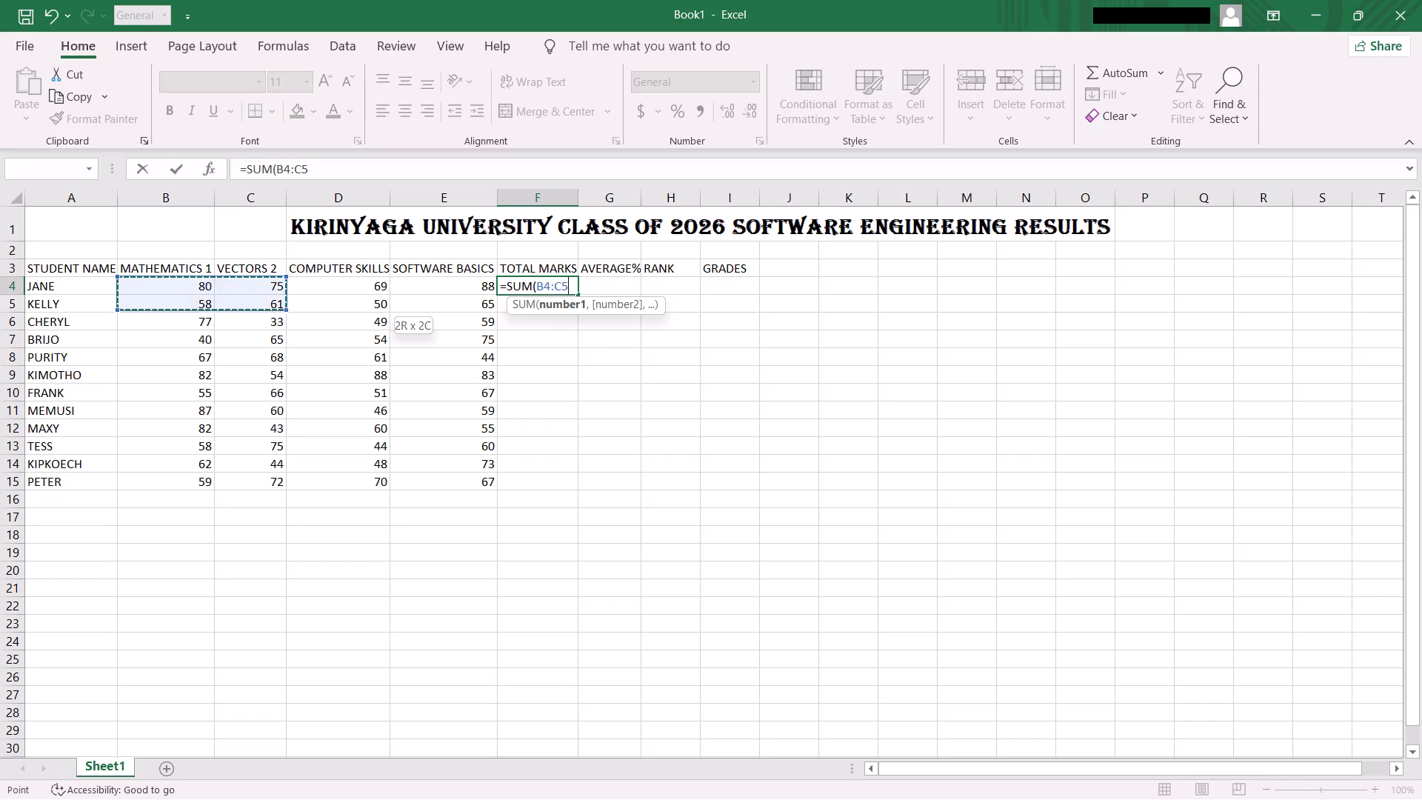
drag(309, 300, 458, 286)
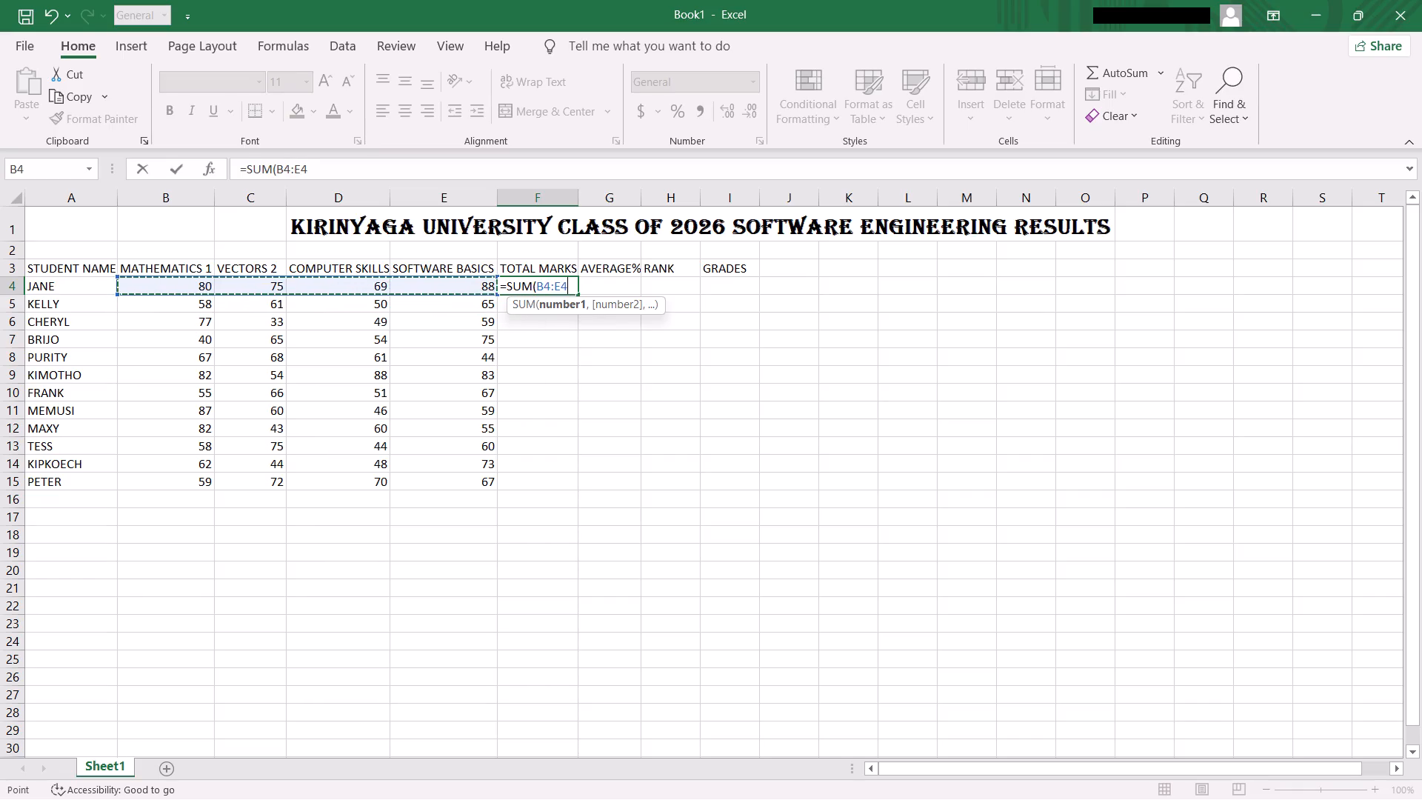
key(shift+parenright)
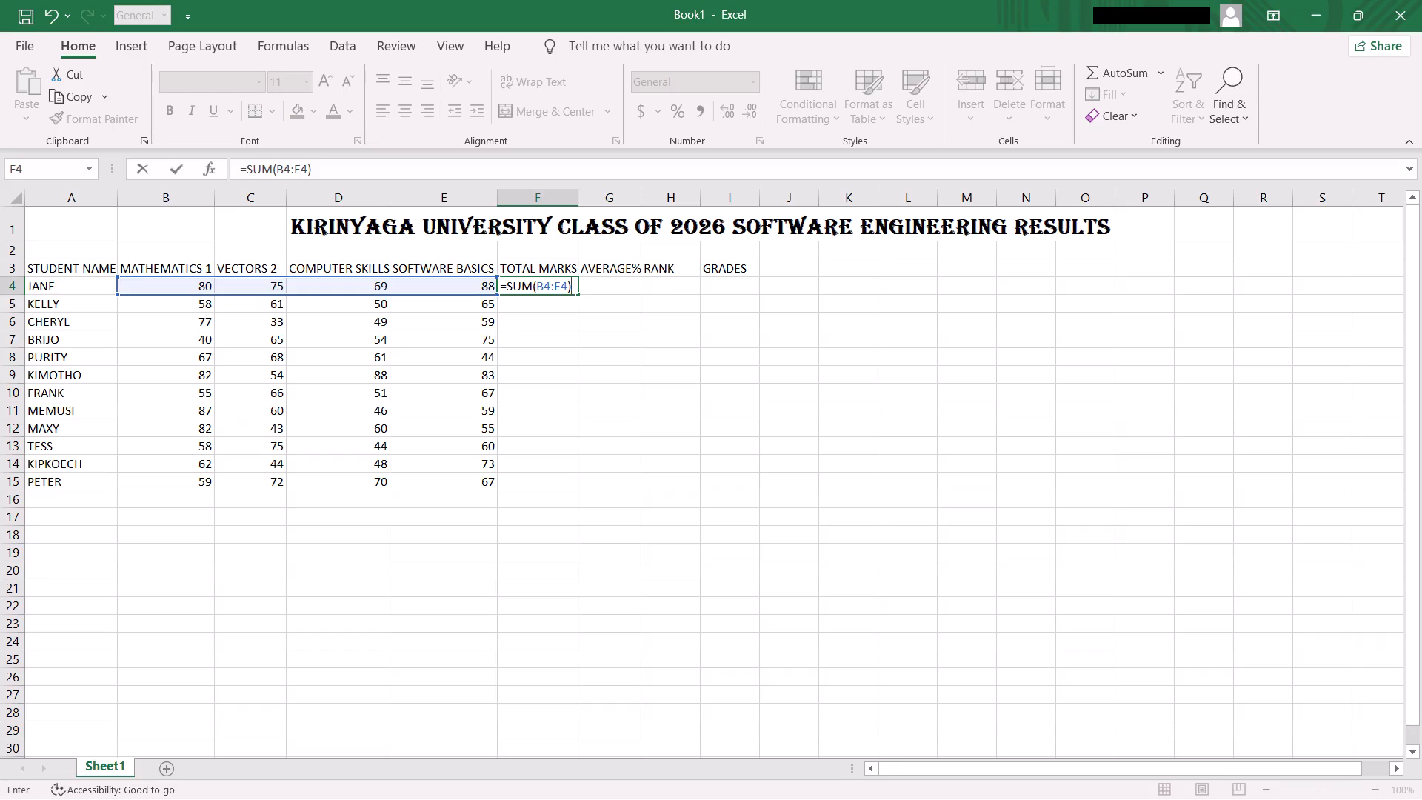
key(Return)
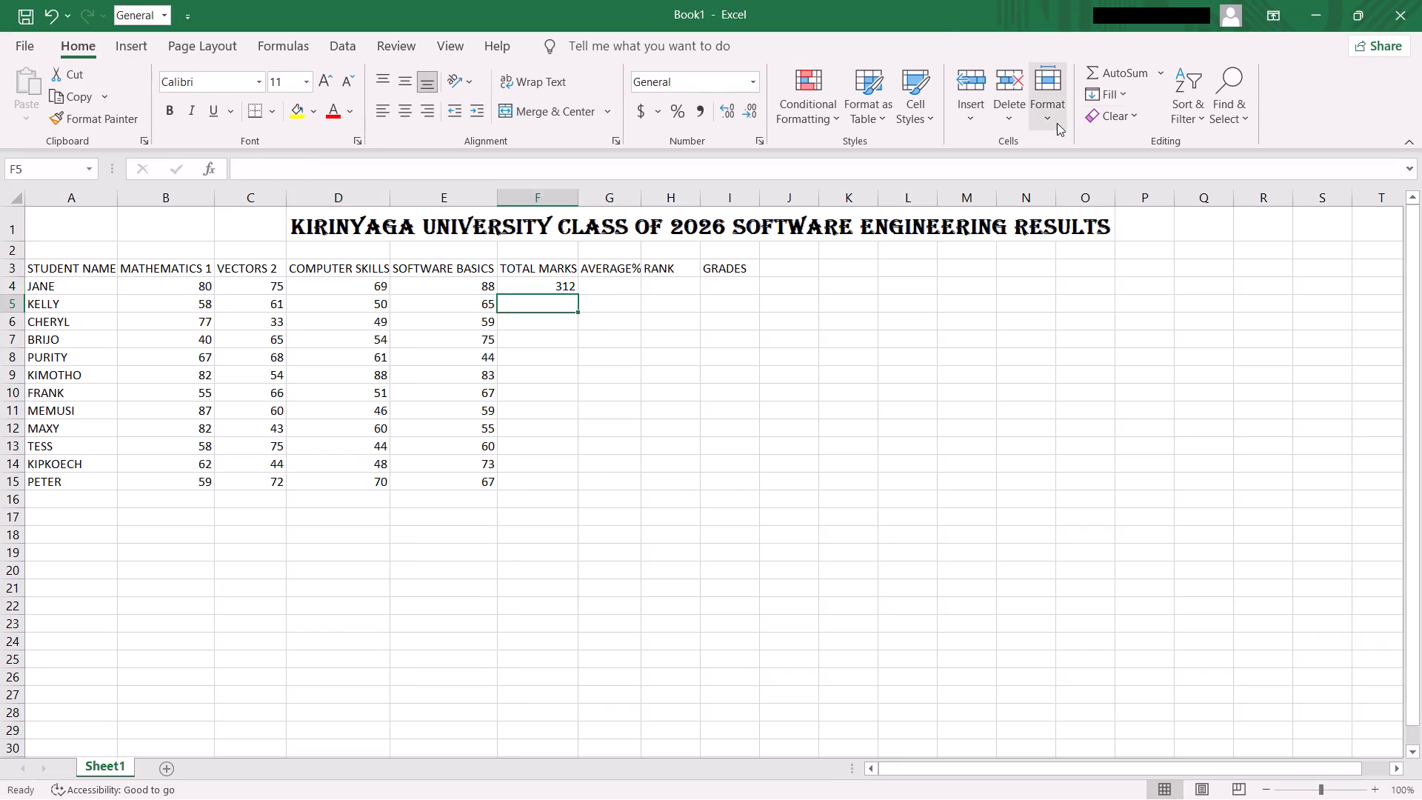
Fill the total marks formula from F4 down to F15 for the remaining students, KELLY through PETER.
click(567, 284)
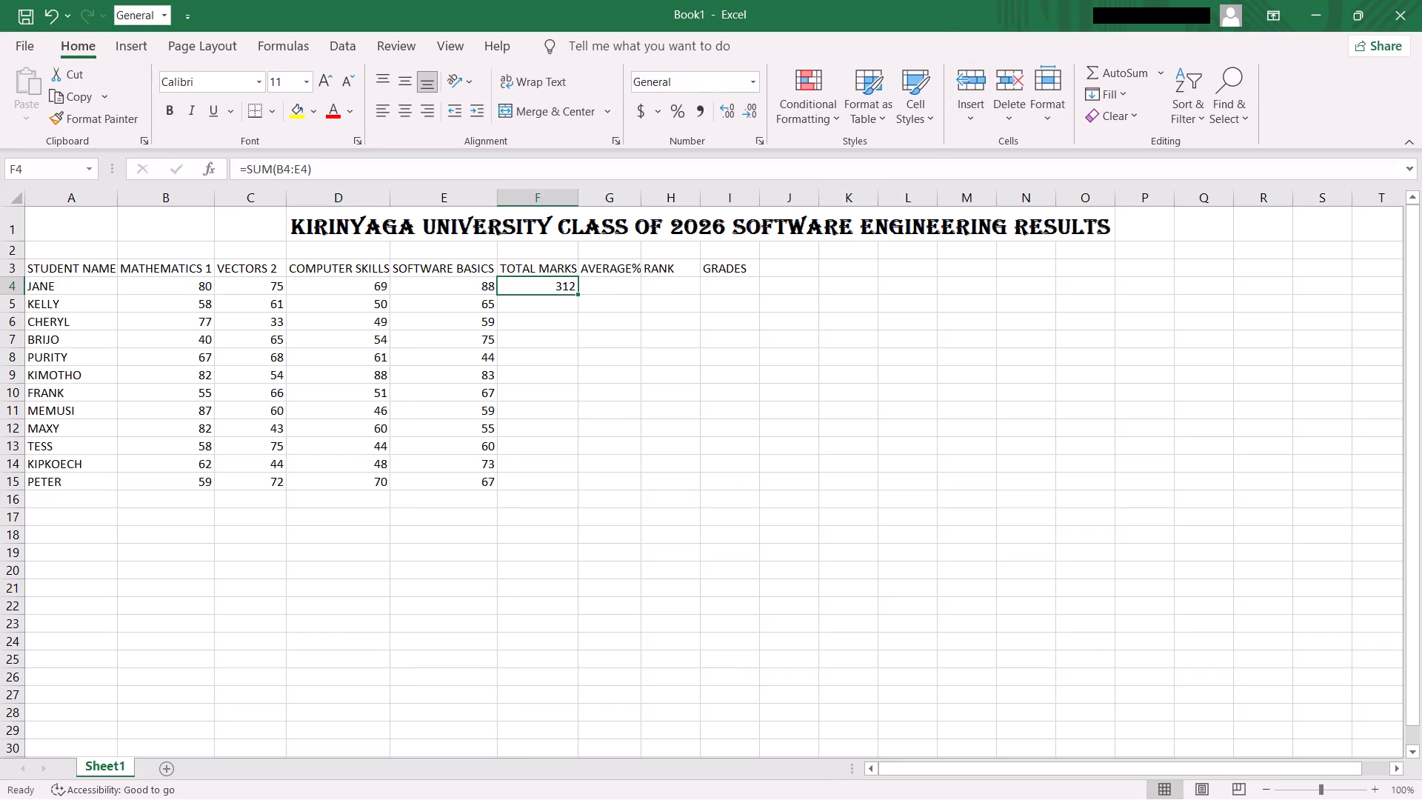
drag(578, 291, 578, 292)
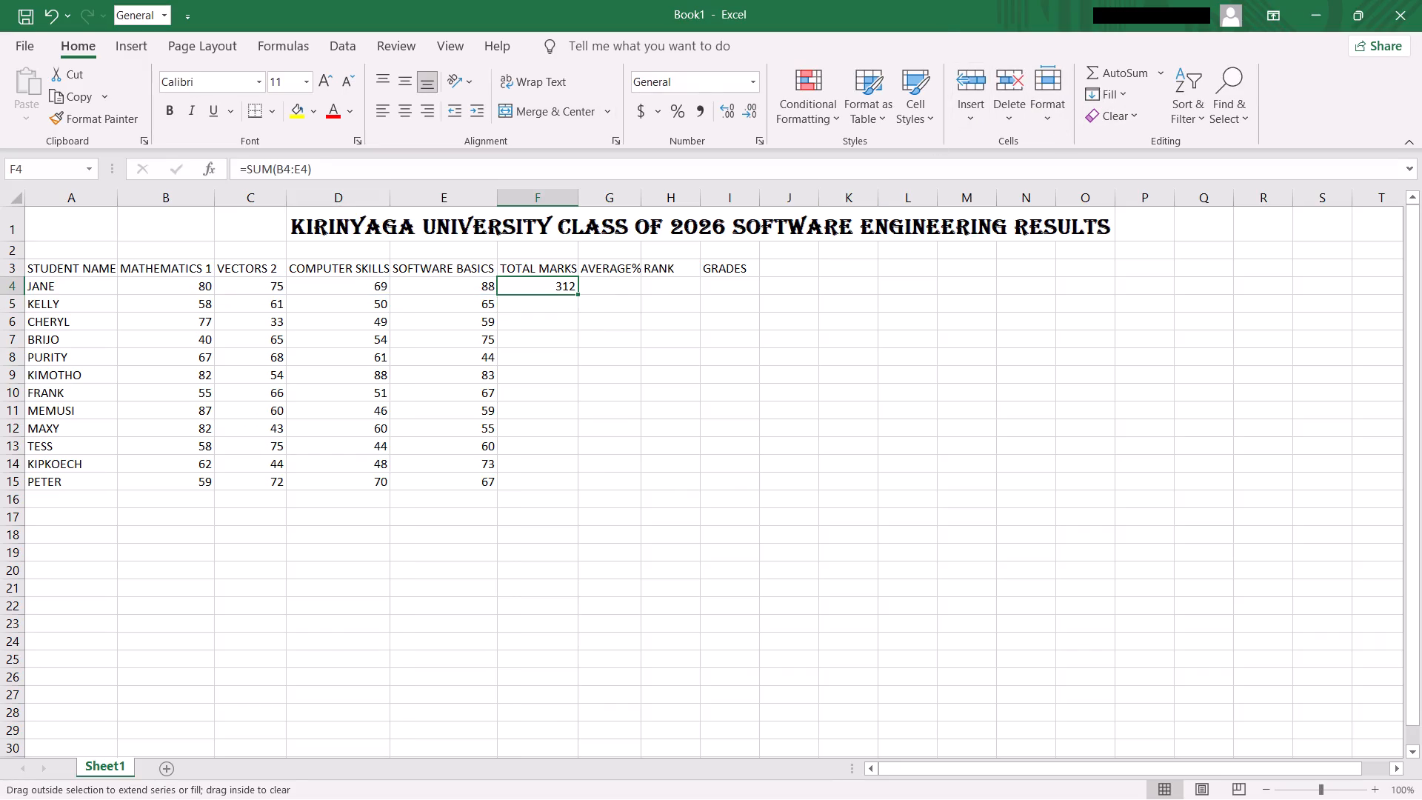
drag(578, 292, 575, 304)
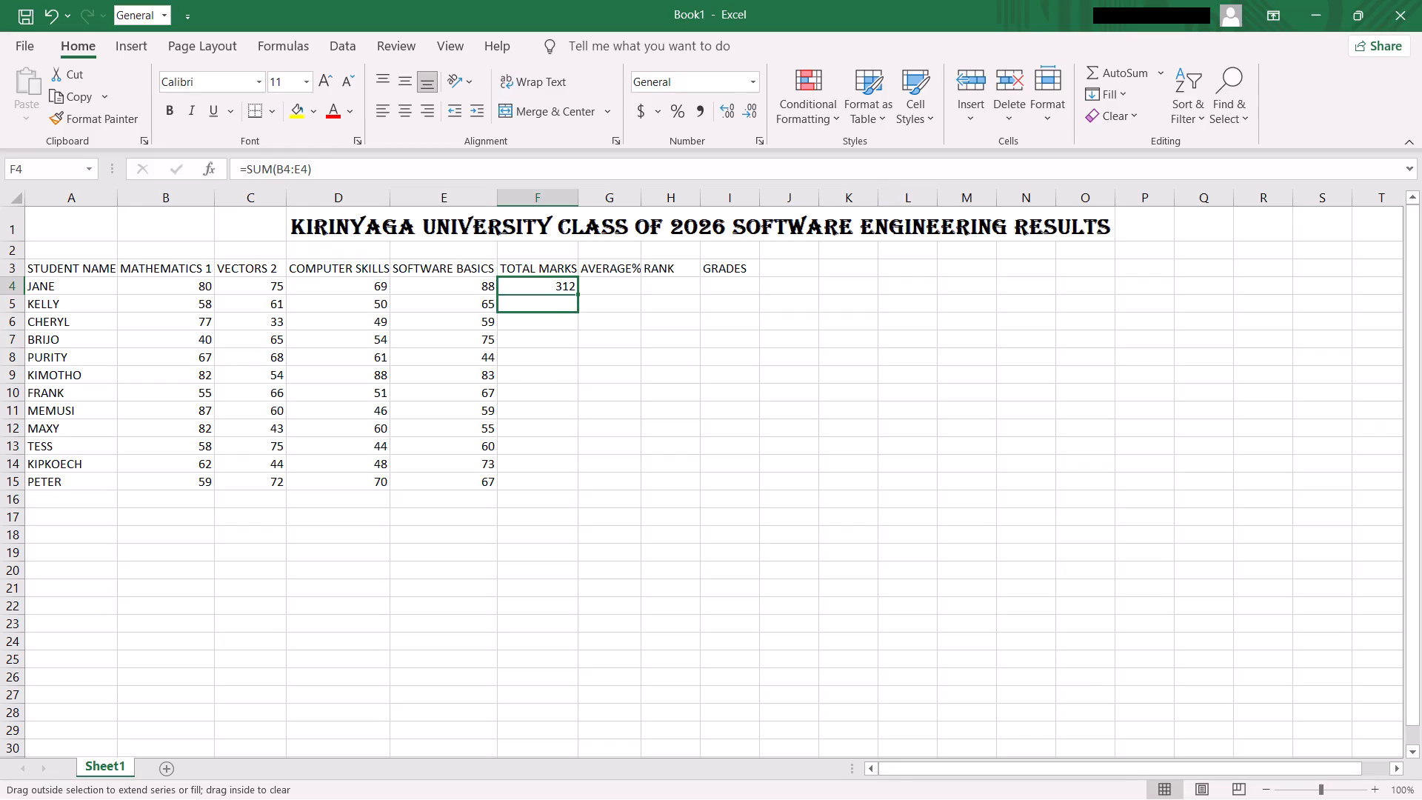
drag(575, 304, 571, 315)
drag(571, 315, 570, 322)
drag(570, 322, 567, 344)
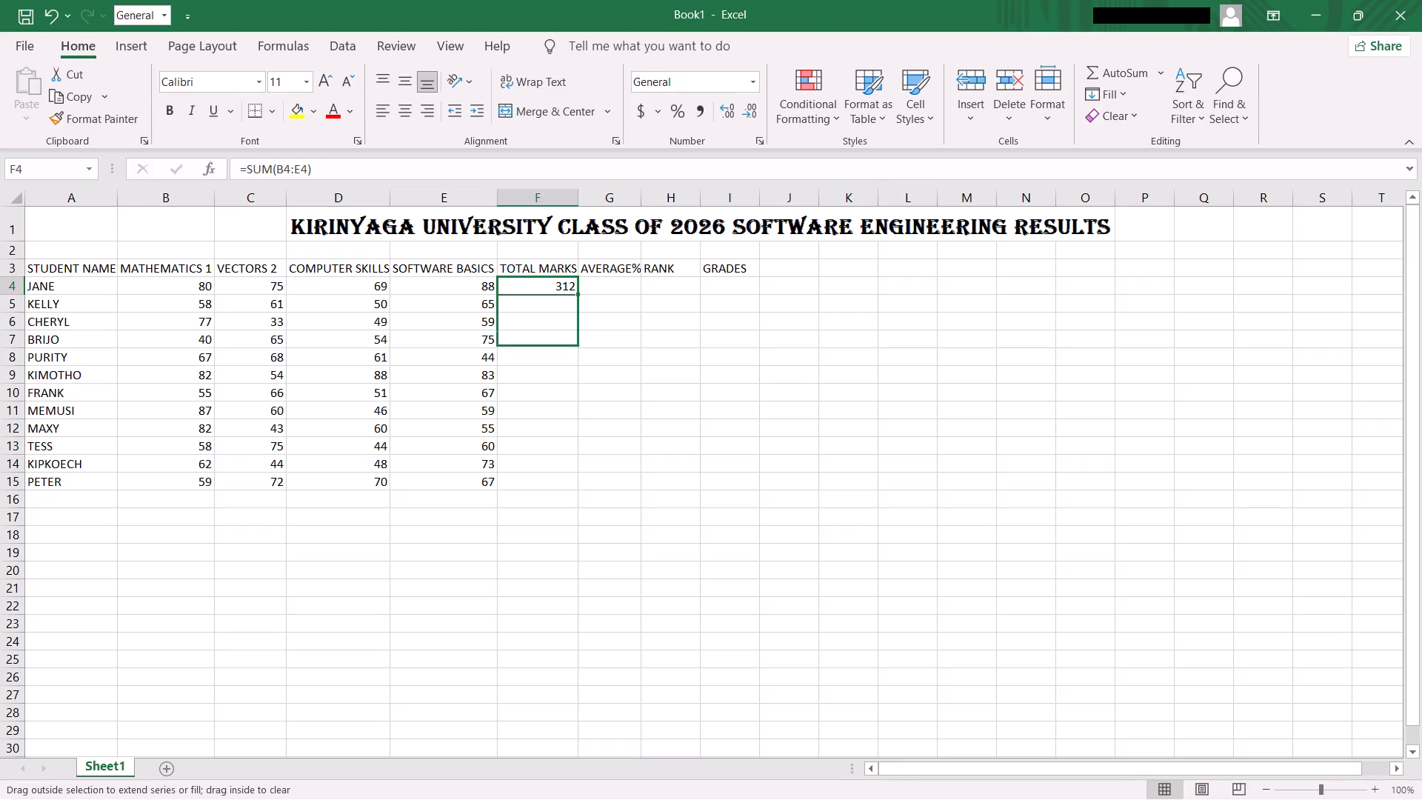
drag(567, 344, 567, 352)
drag(567, 352, 561, 387)
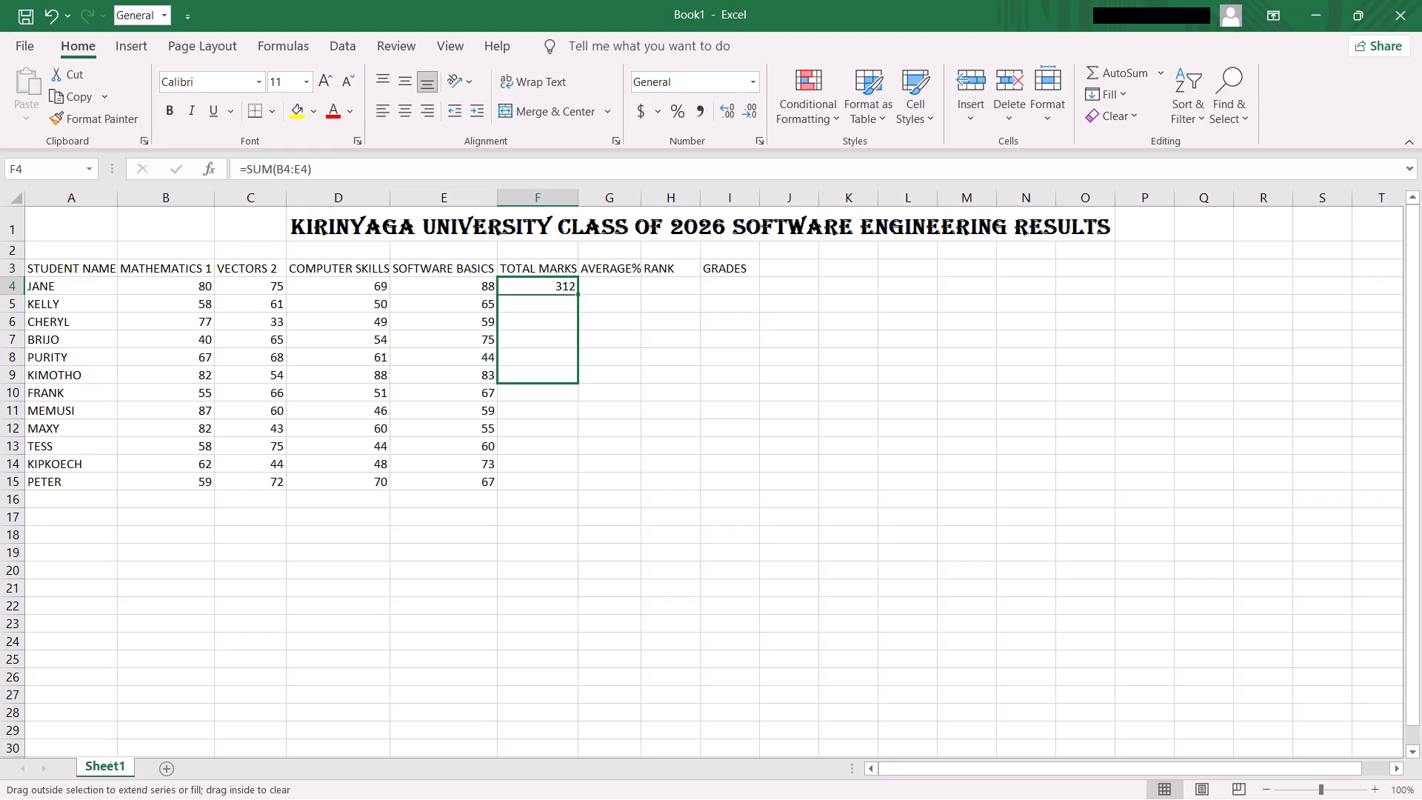
drag(561, 387, 560, 391)
drag(560, 391, 555, 420)
drag(555, 420, 555, 461)
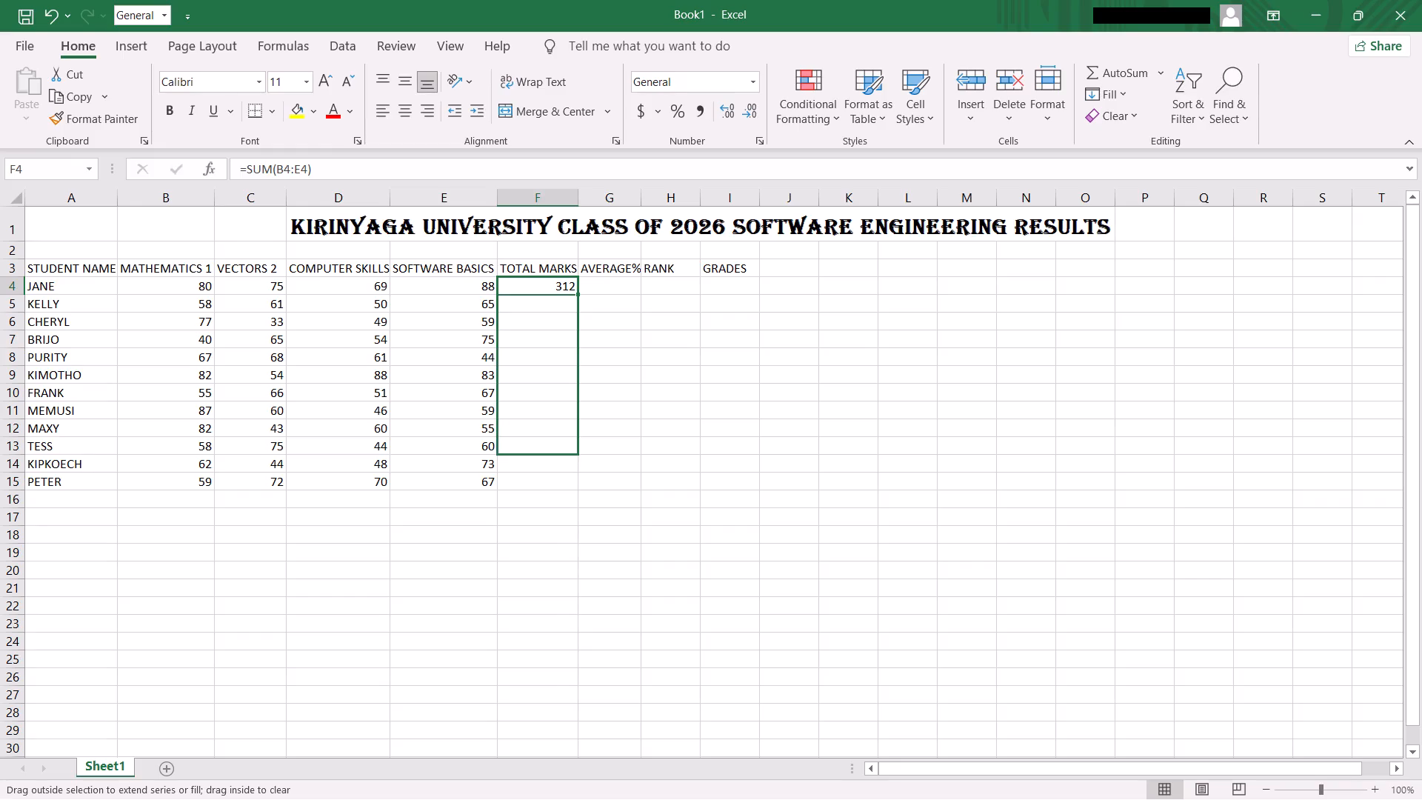
drag(555, 461, 564, 484)
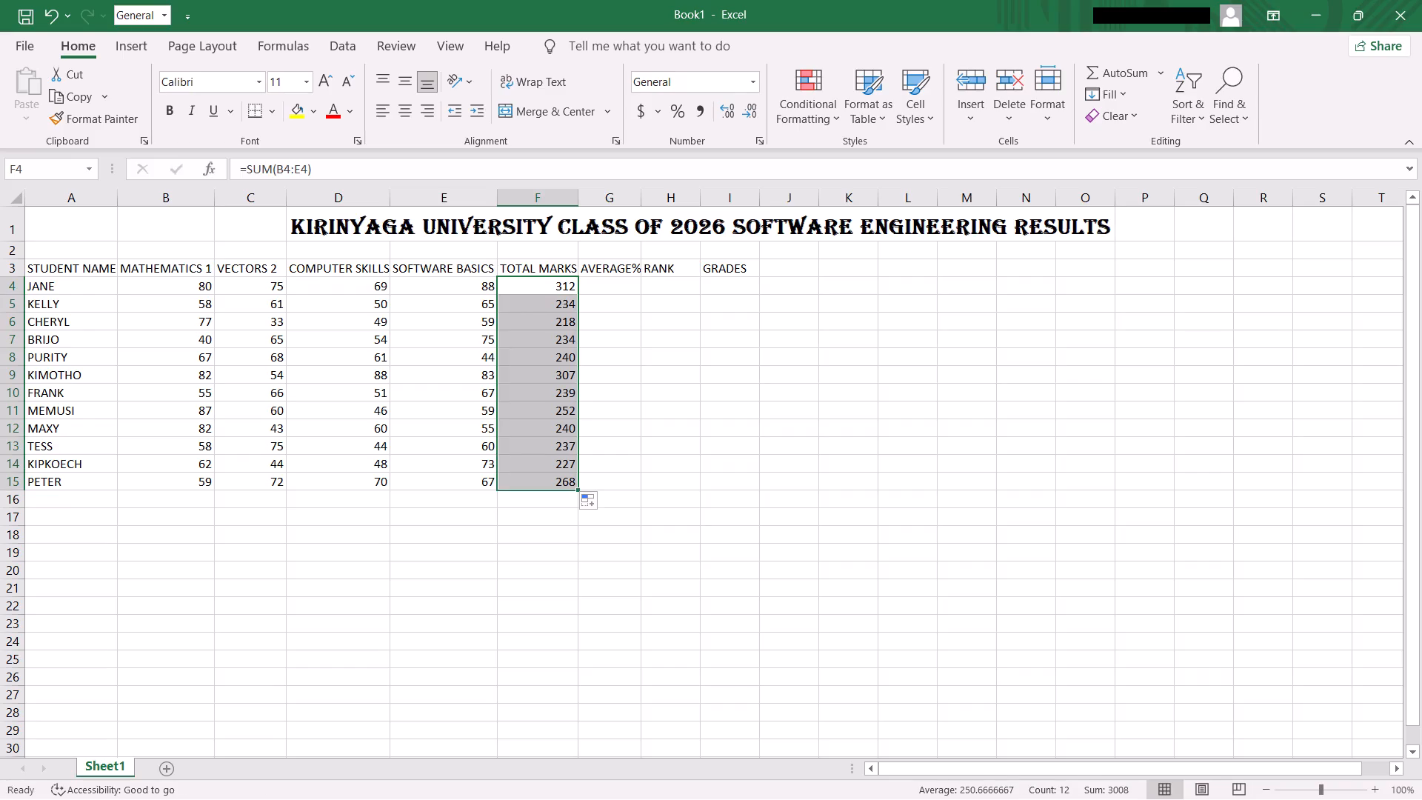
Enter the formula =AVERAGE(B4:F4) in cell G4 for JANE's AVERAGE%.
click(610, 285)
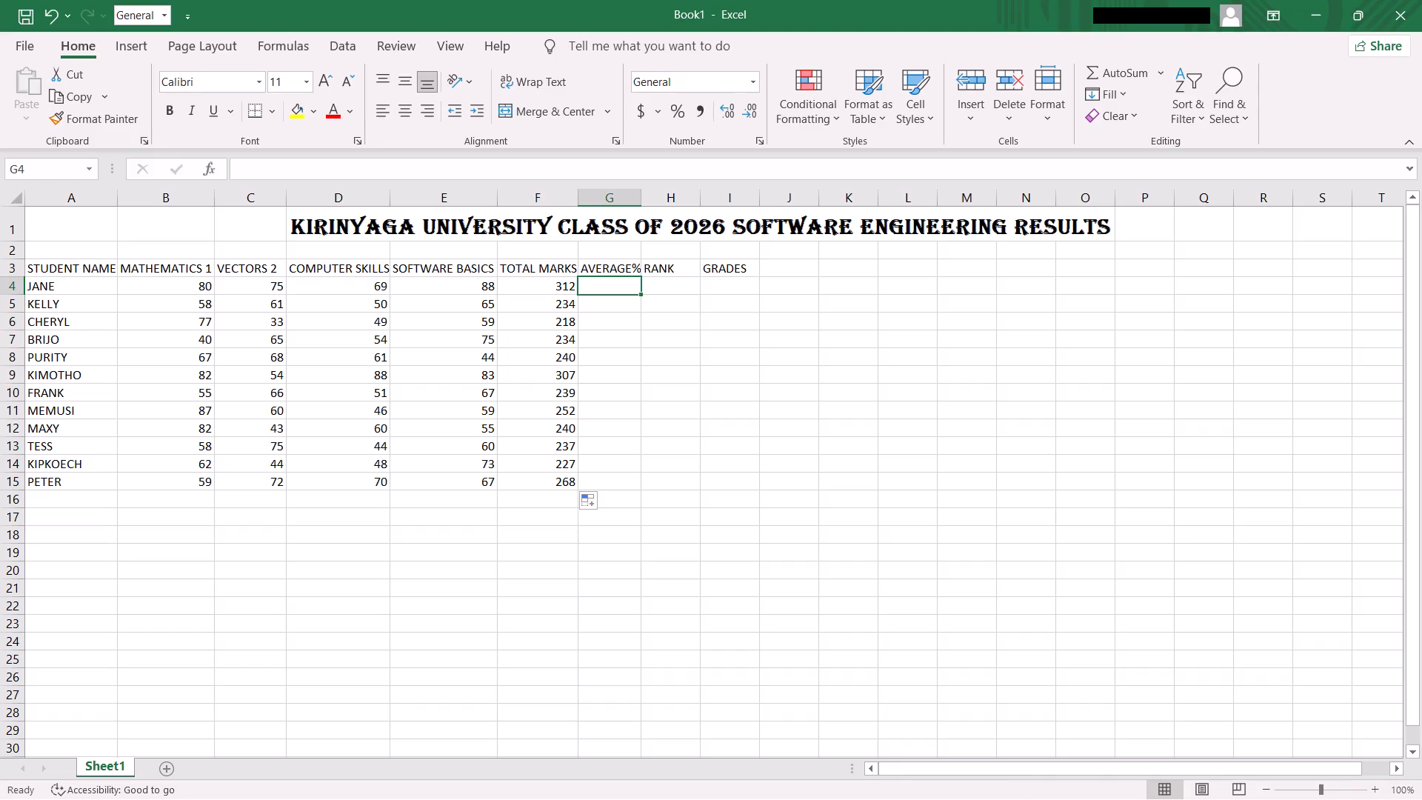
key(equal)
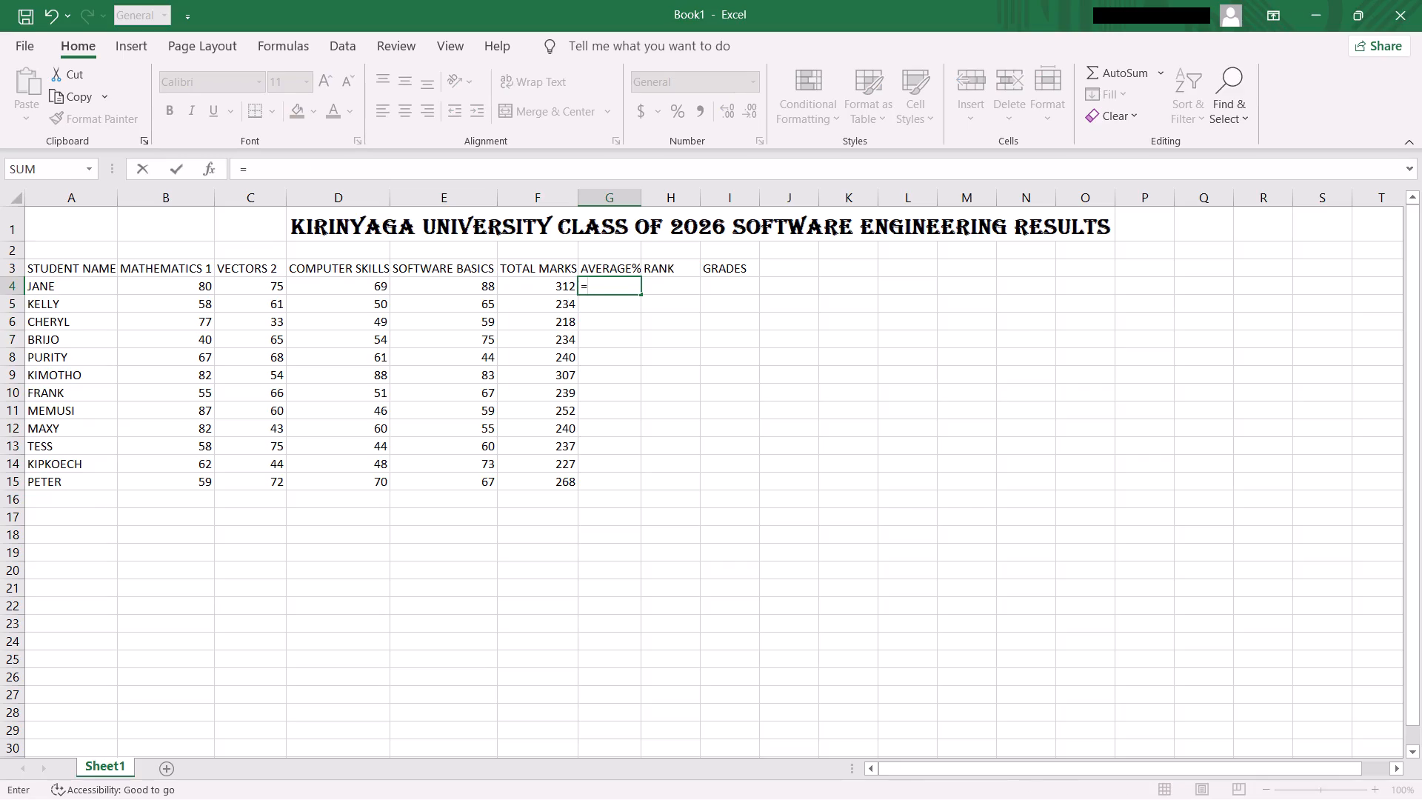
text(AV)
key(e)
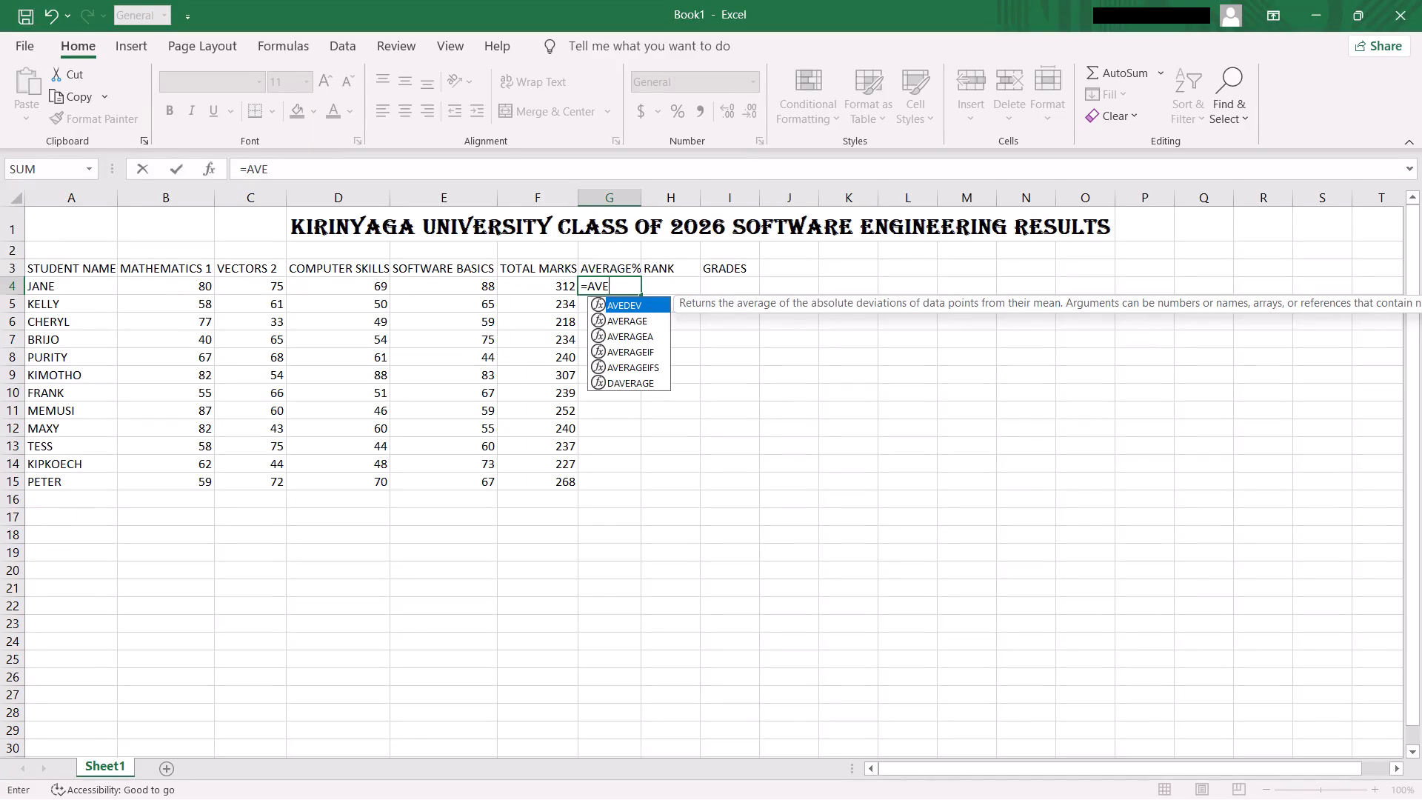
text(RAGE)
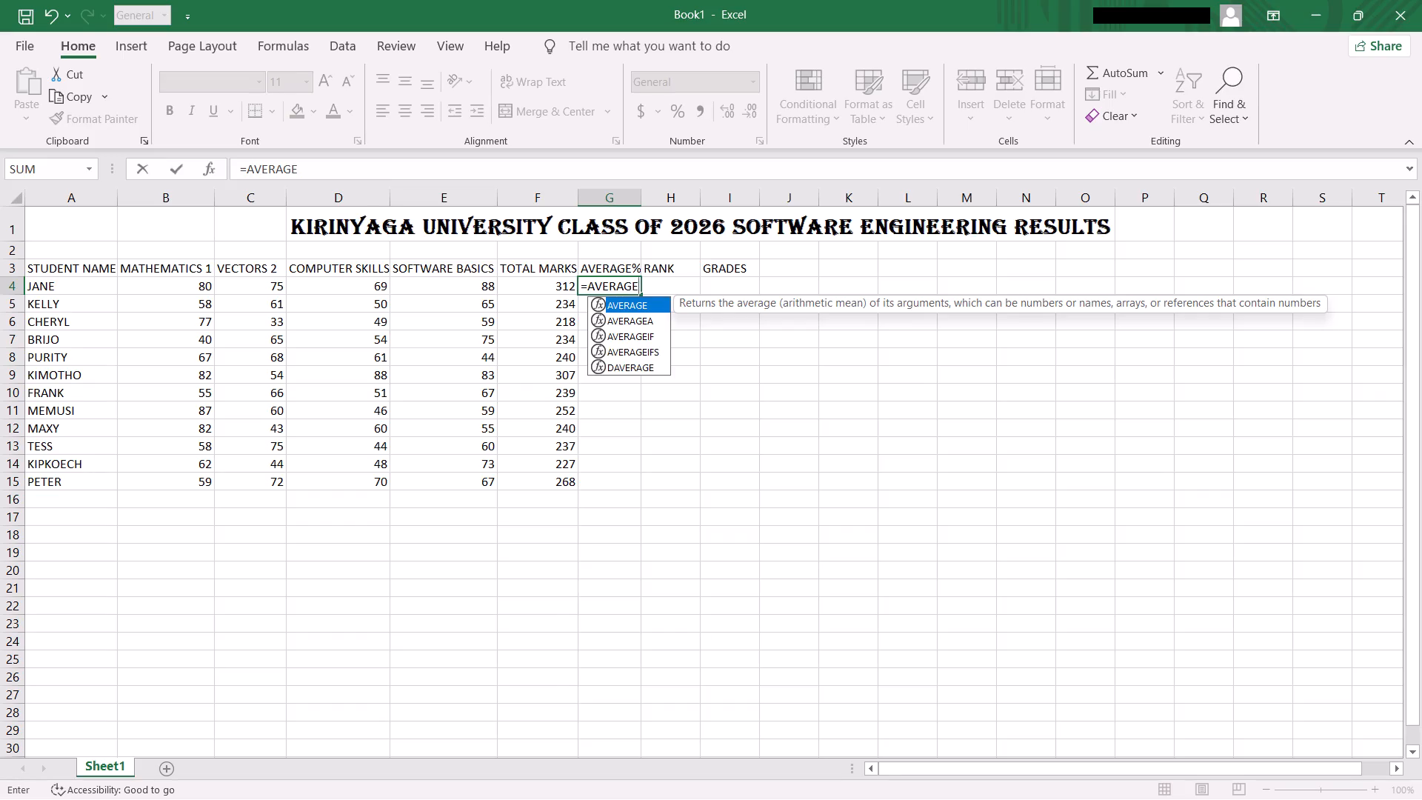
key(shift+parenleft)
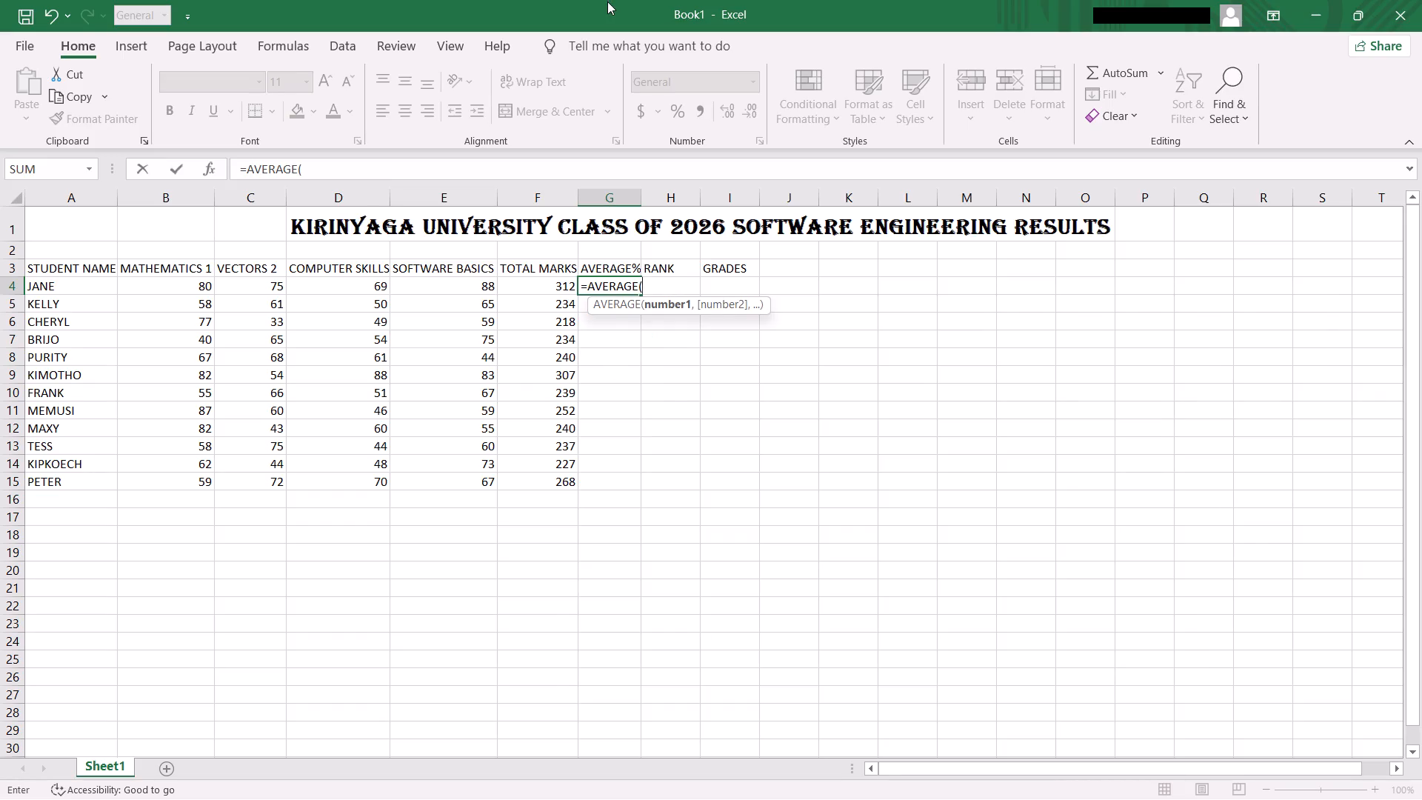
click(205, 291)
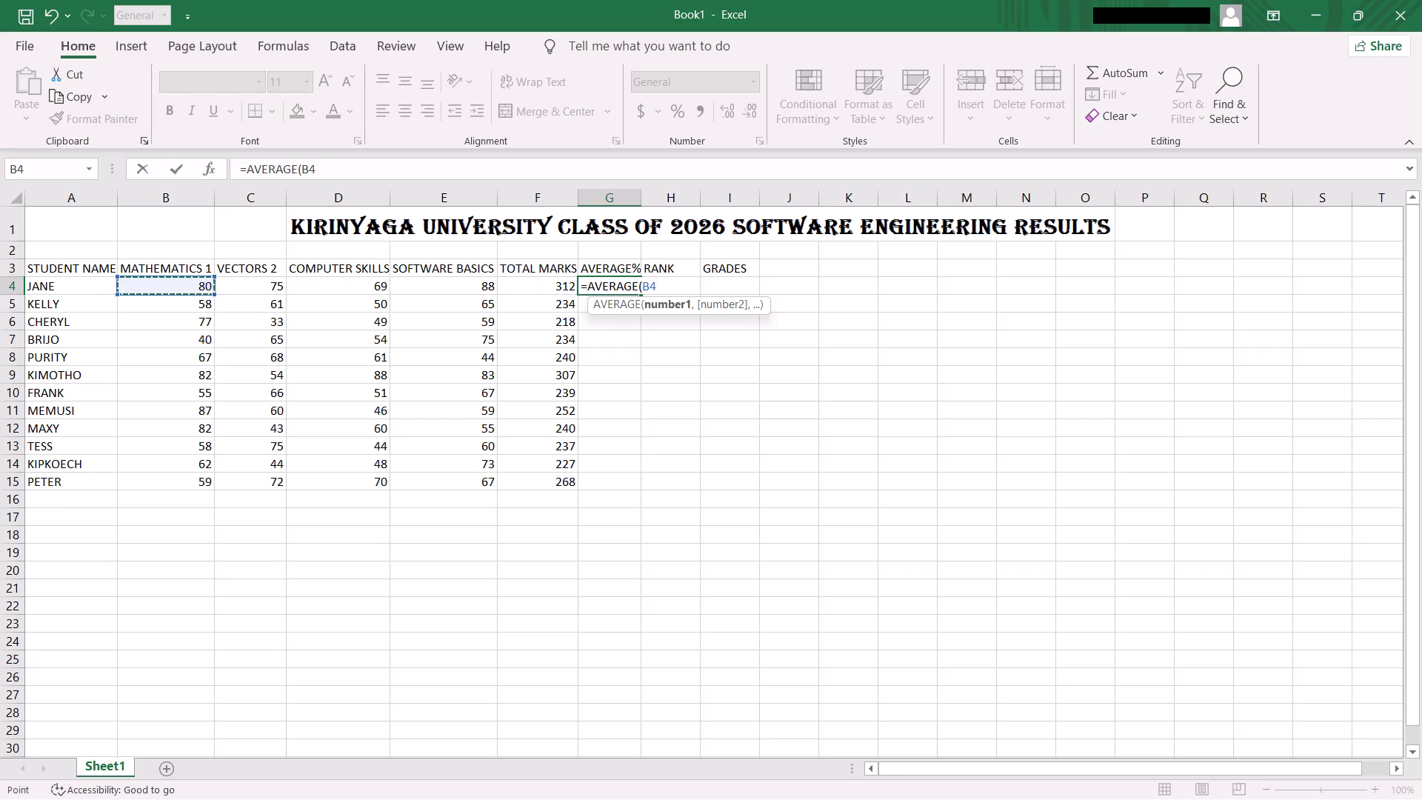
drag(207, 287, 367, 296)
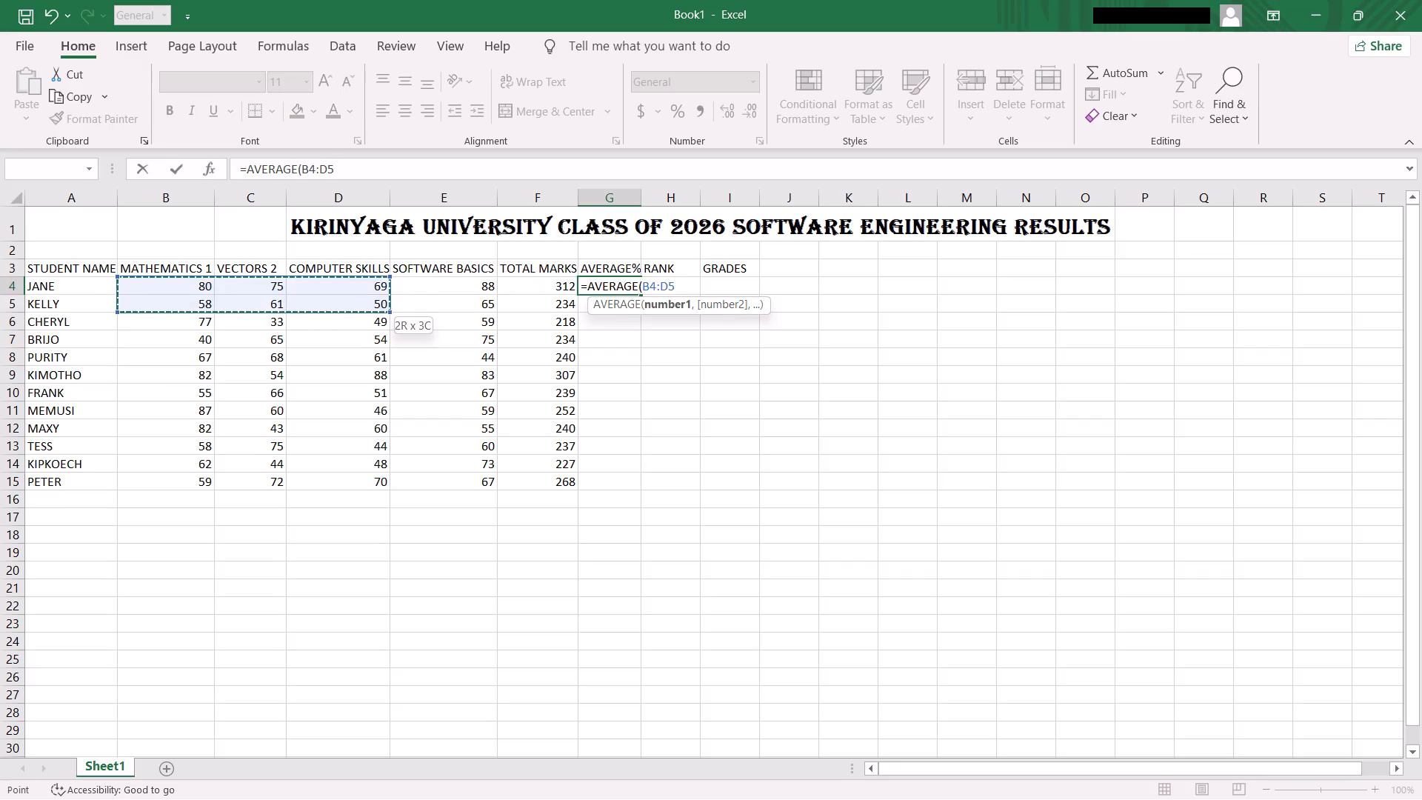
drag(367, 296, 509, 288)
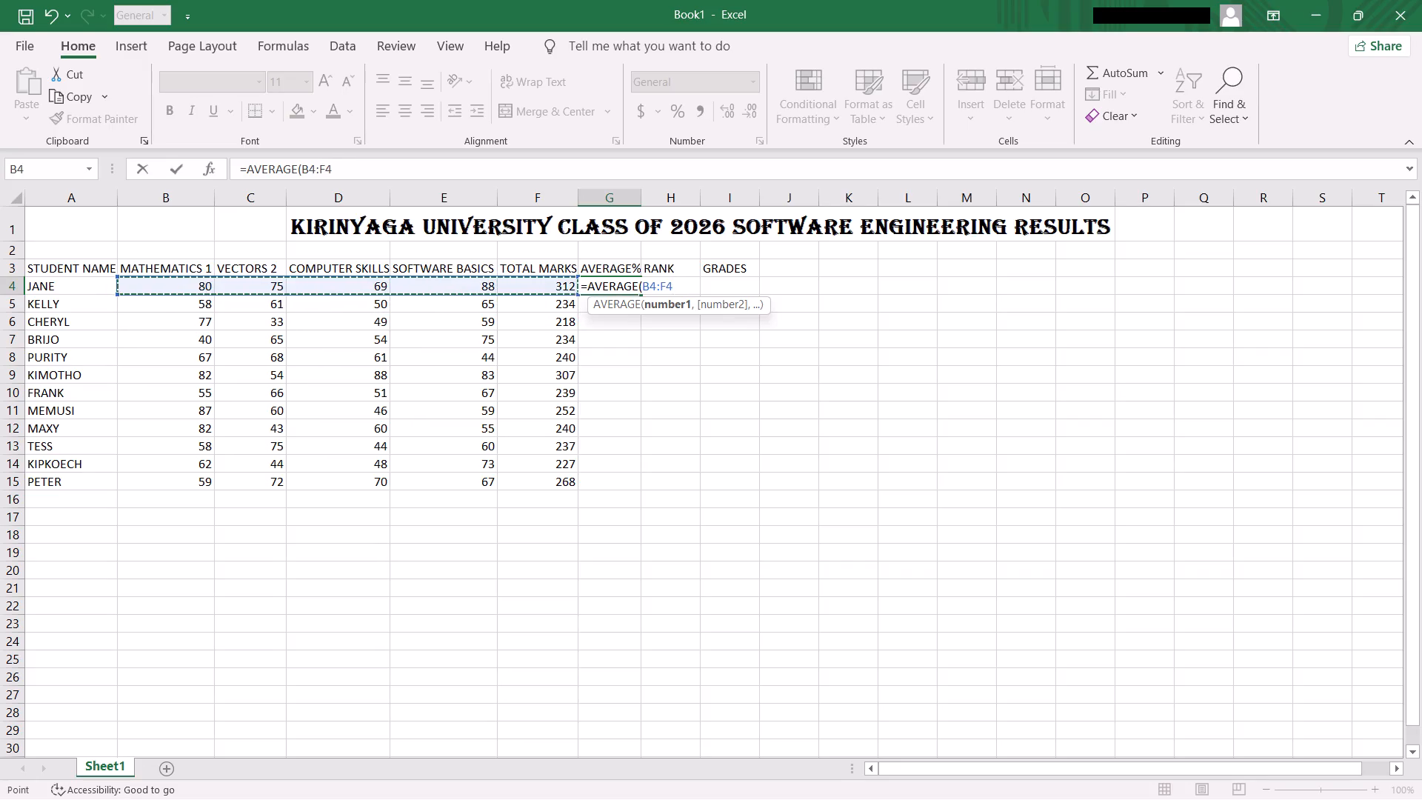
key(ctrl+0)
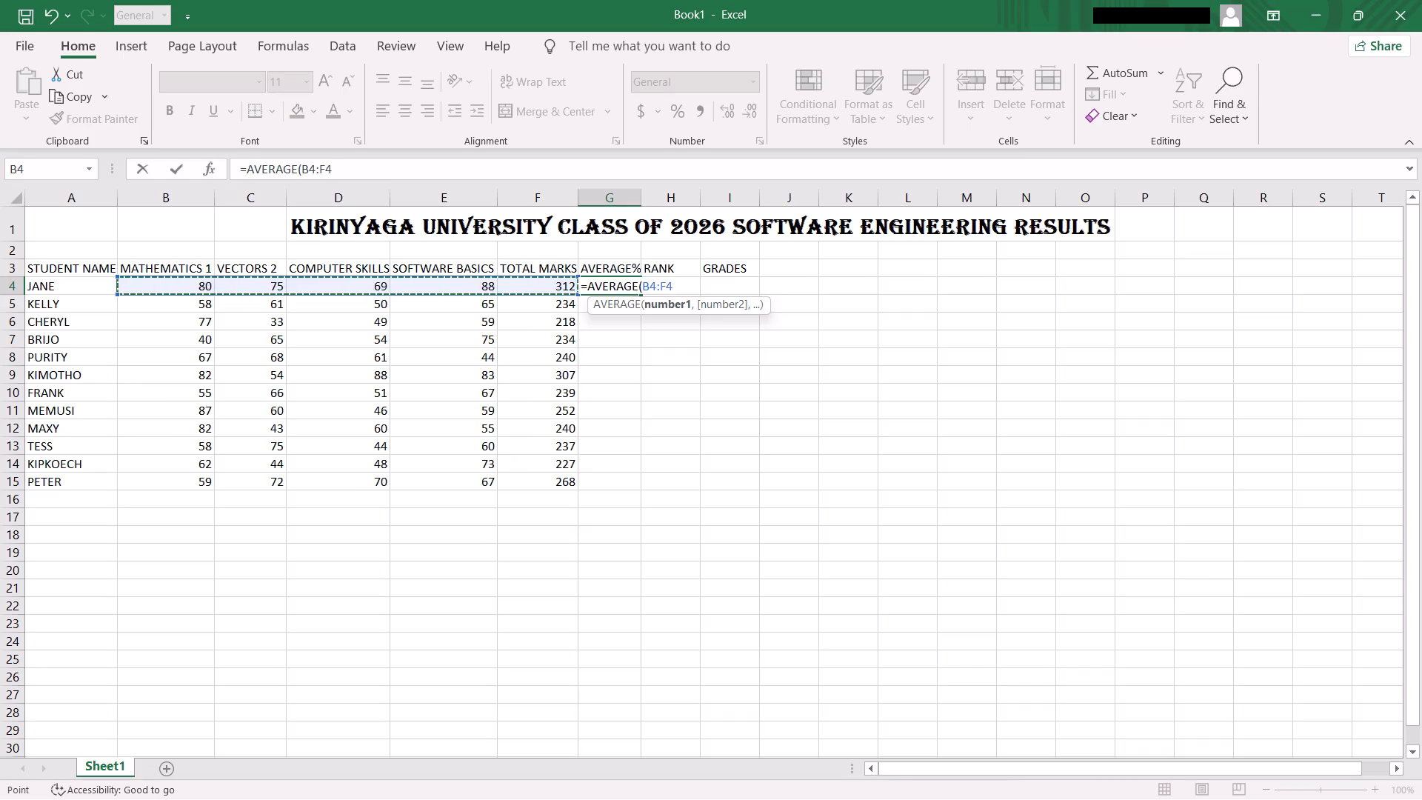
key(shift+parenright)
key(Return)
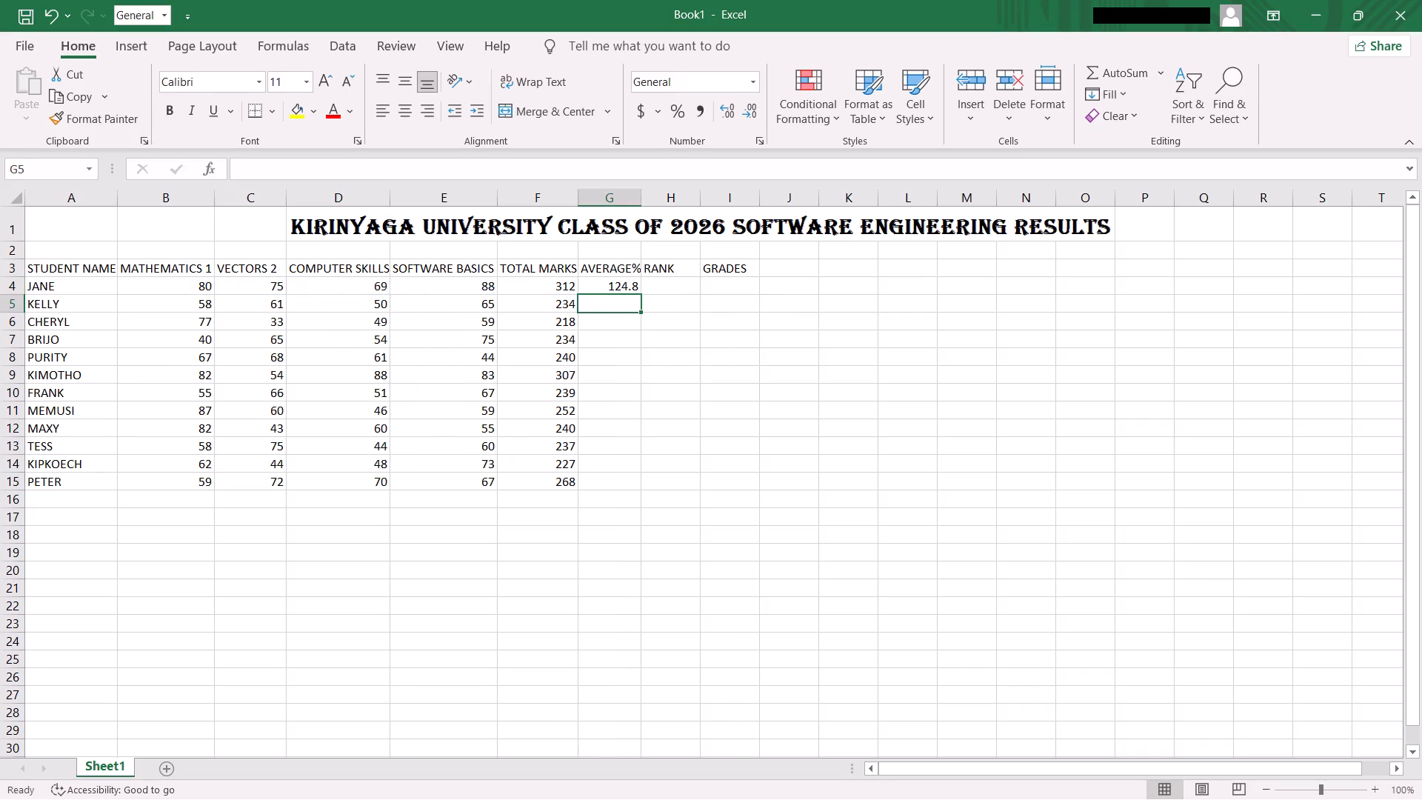
Replace JANE's AVERAGE% formula in cell G4 with =AVERAGE(B4:E4), covering only the four subject marks.
click(618, 287)
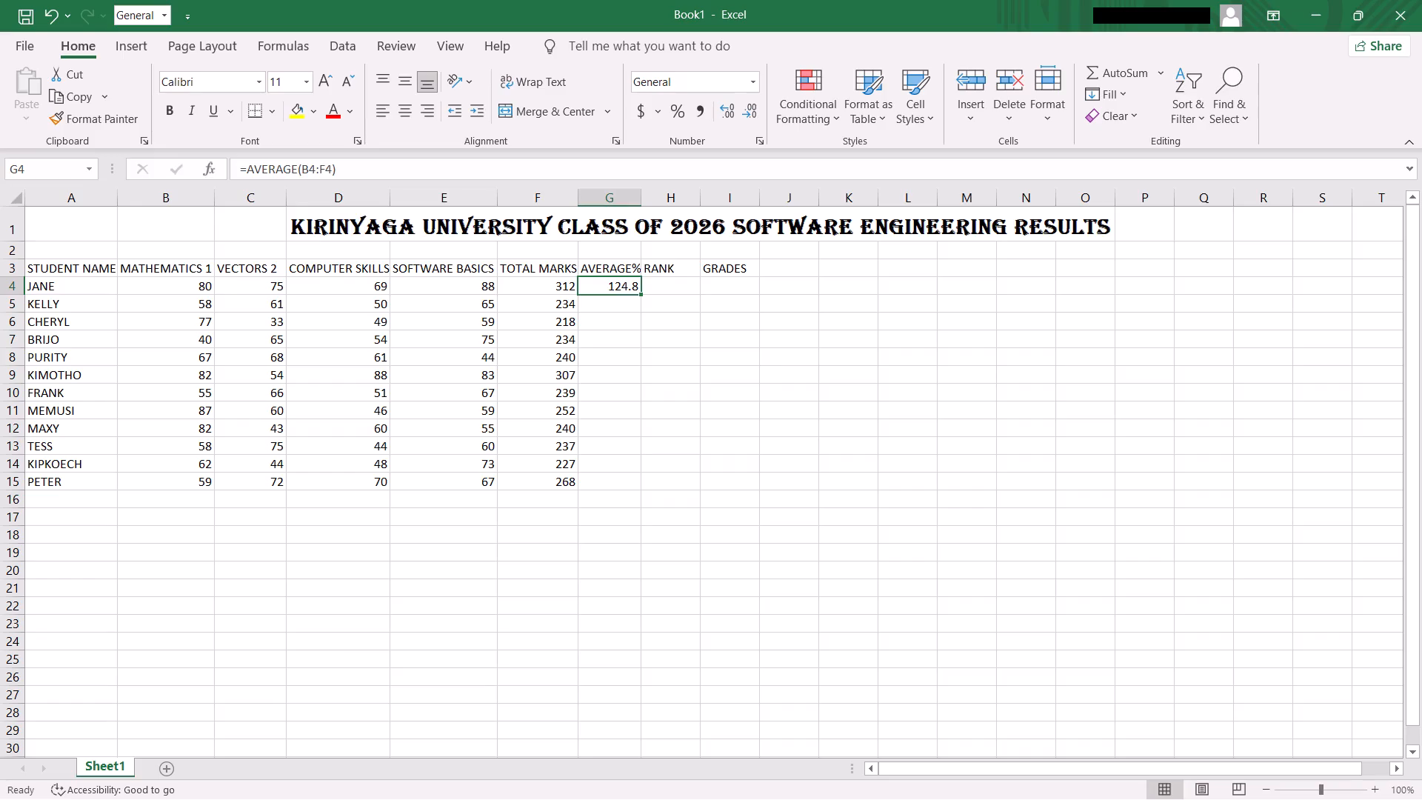
key(BackSpace)
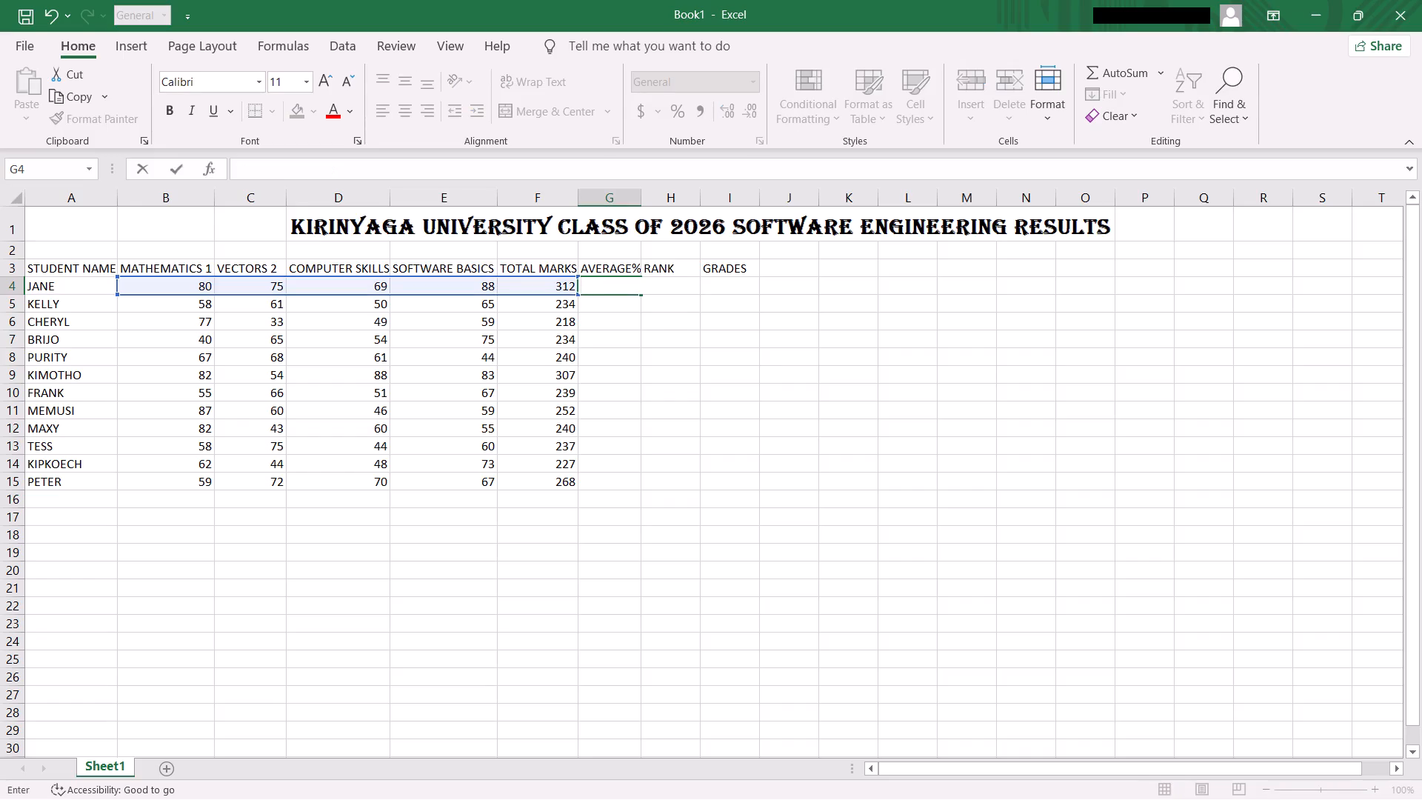
key(equal)
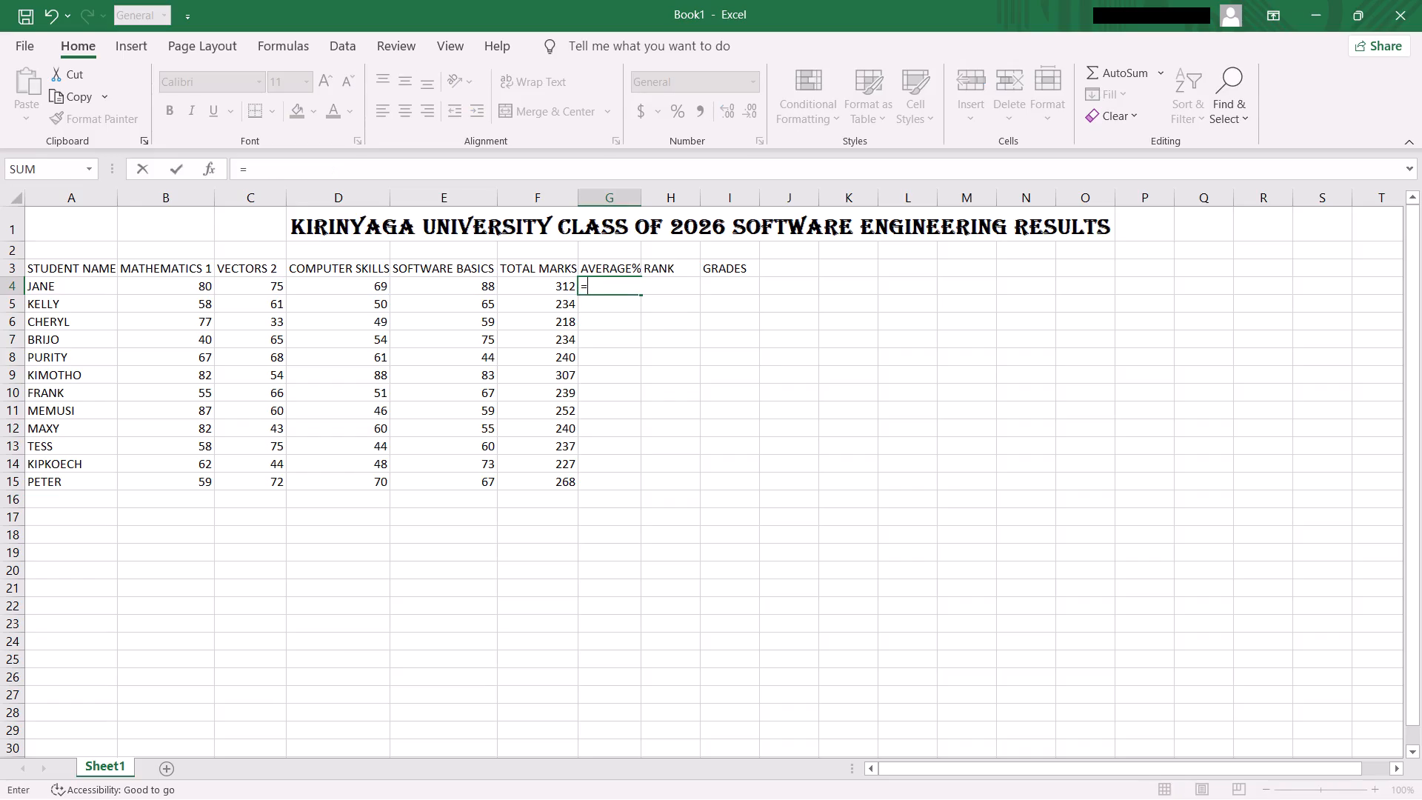
text(AVERAGE)
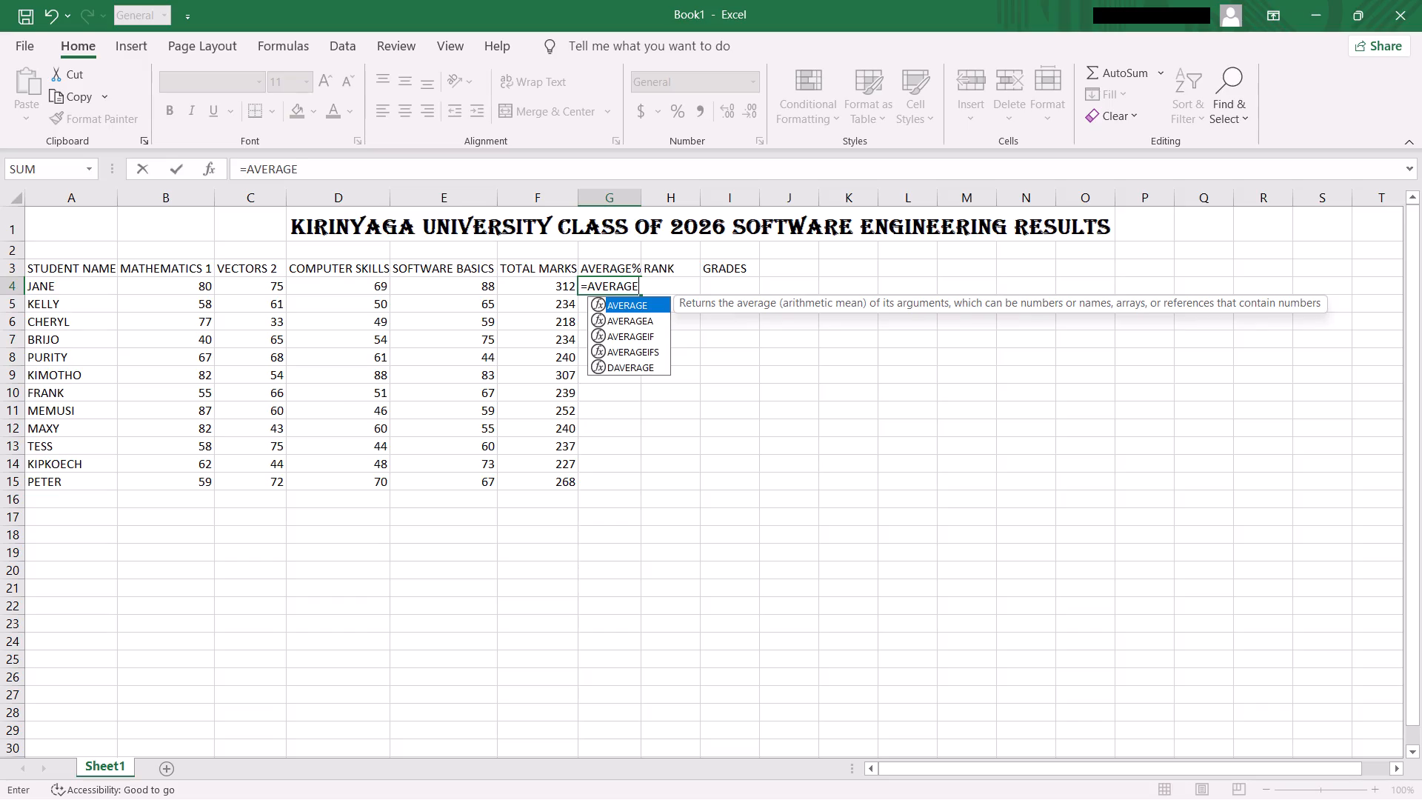
key(shift+parenleft)
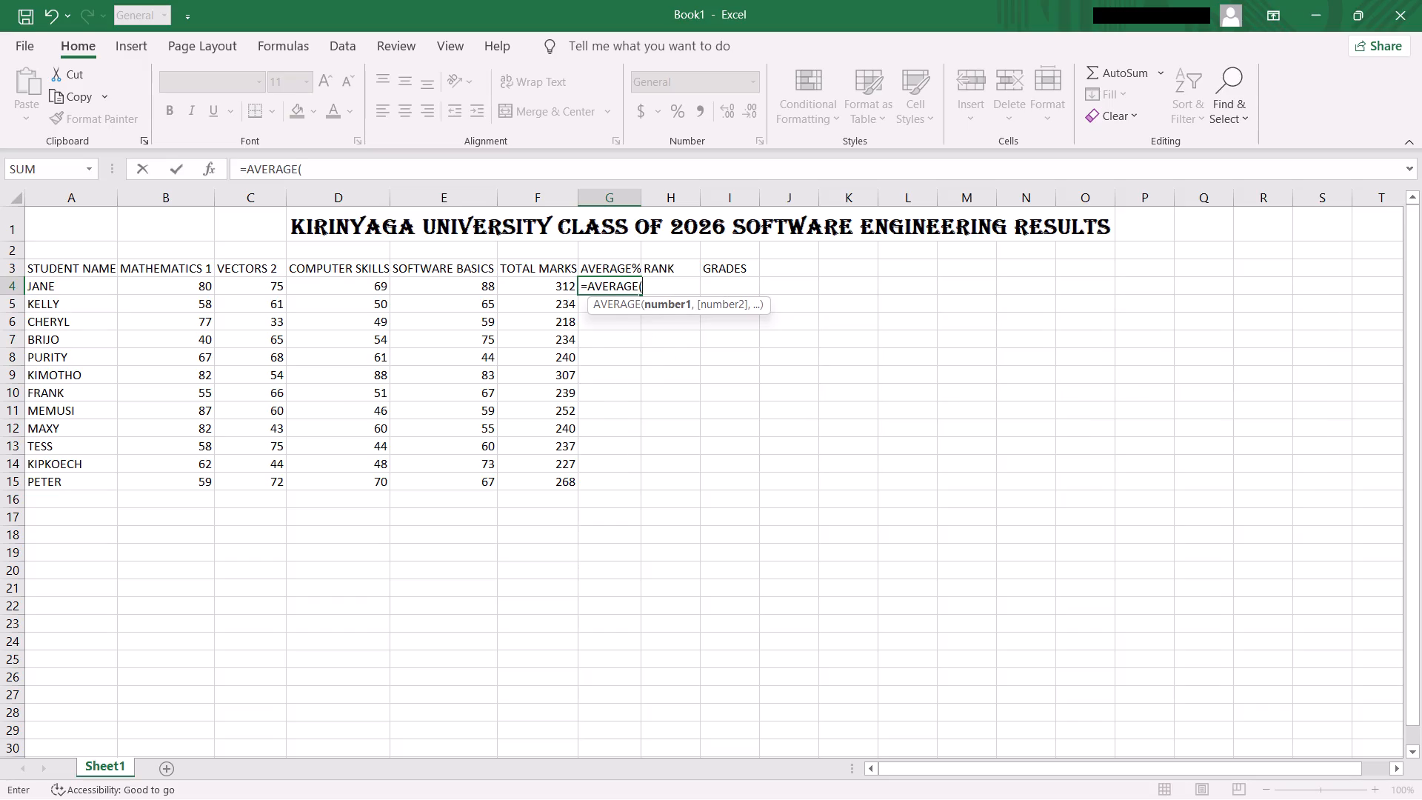
click(205, 287)
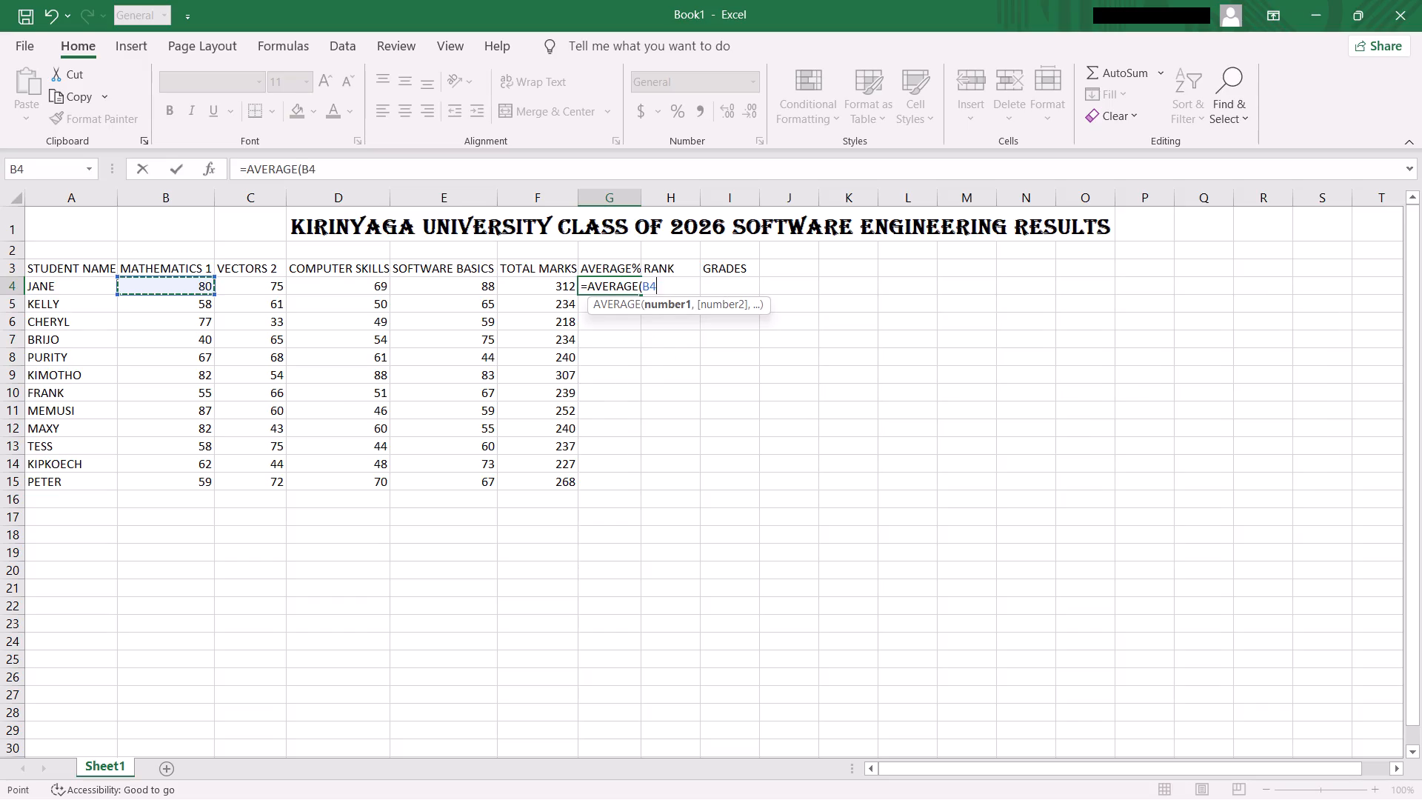
drag(205, 287, 424, 287)
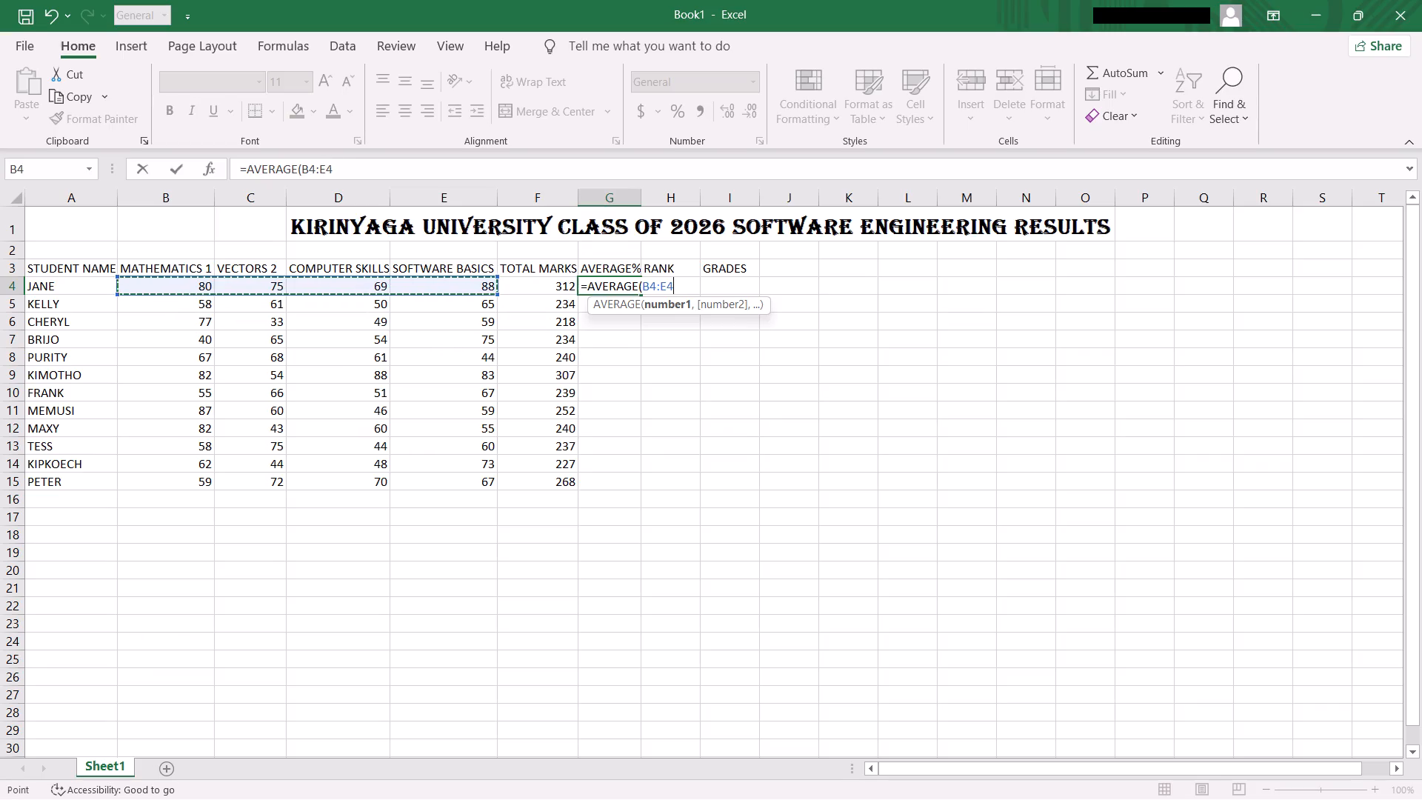
key(shift+parenright)
key(Return)
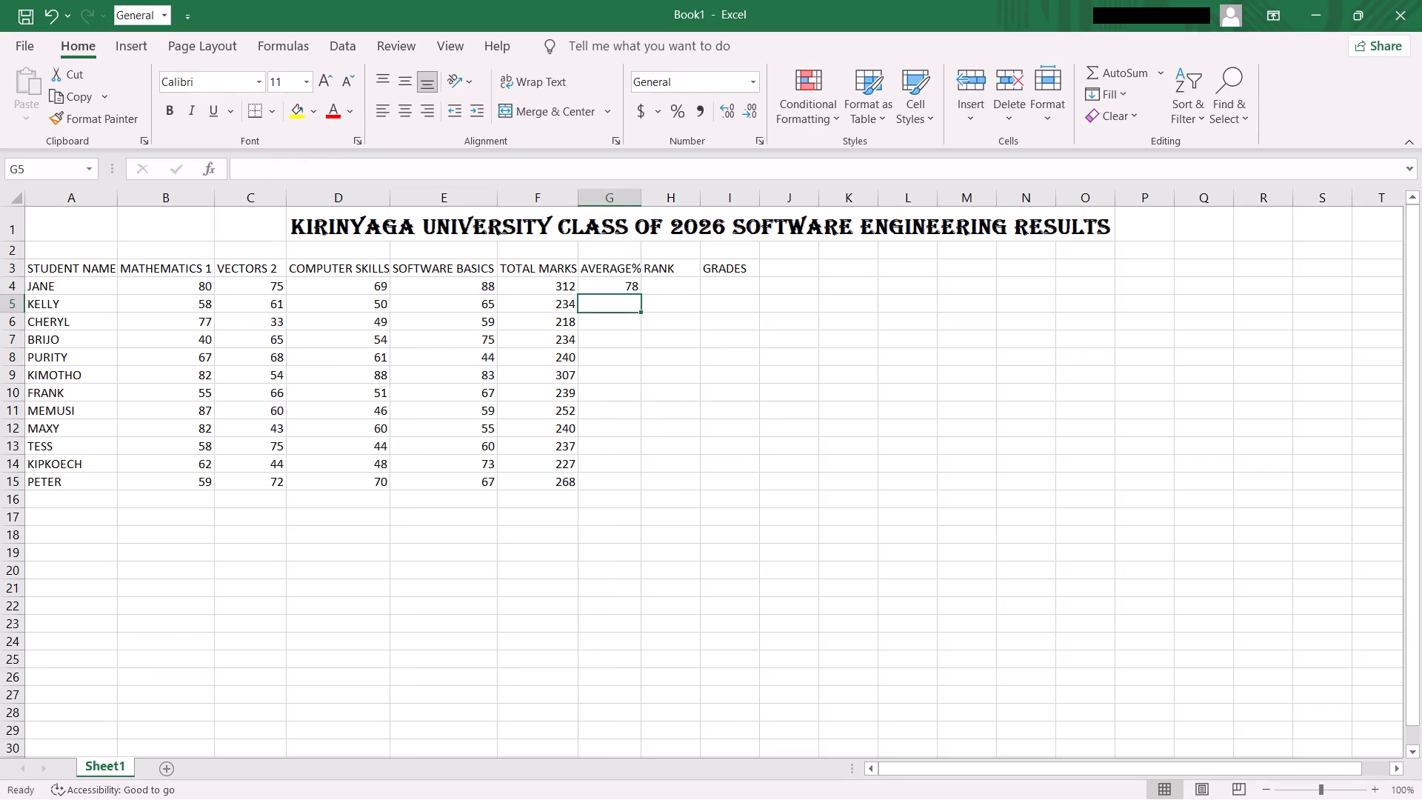
Fill the average formula from G4 down to G15 for the remaining students, KELLY through PETER.
click(624, 285)
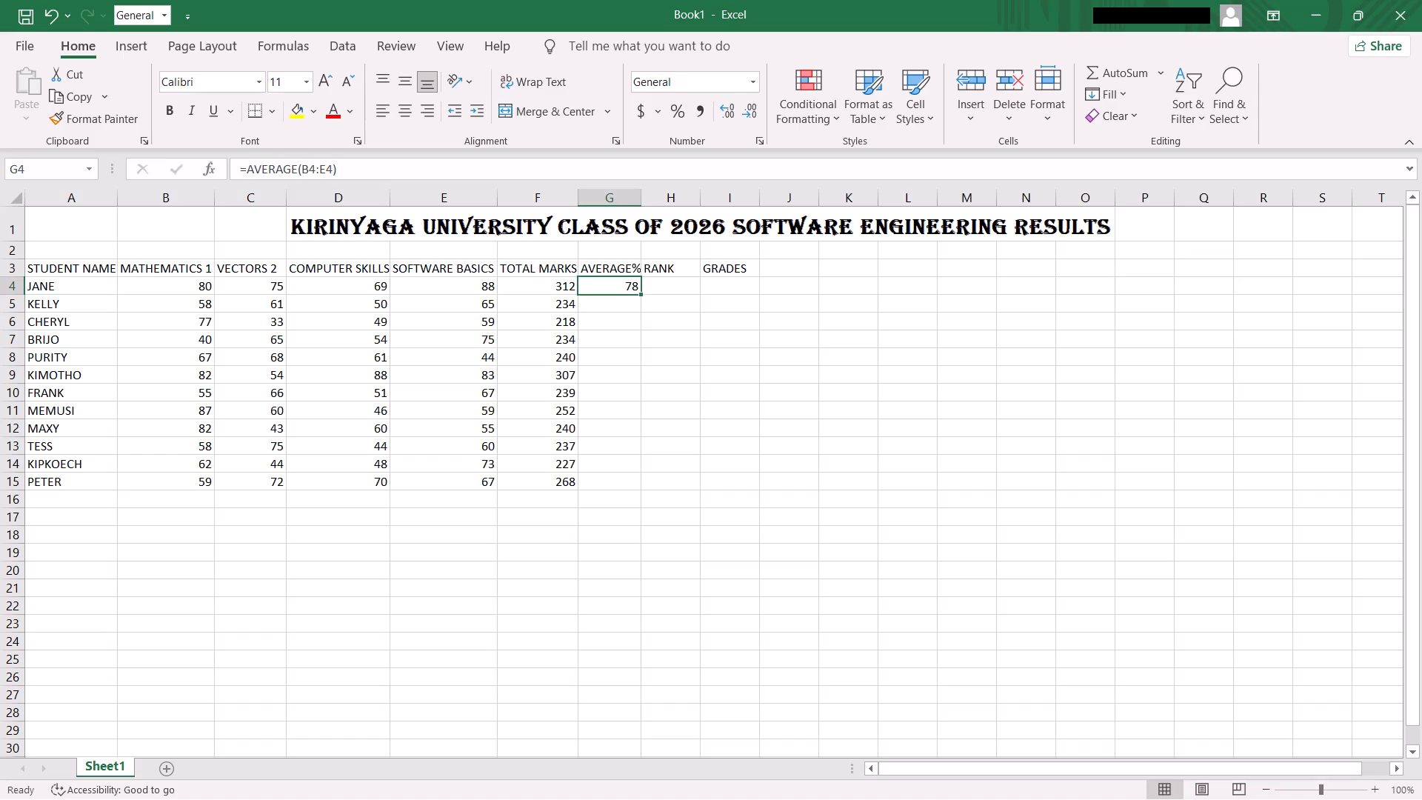
click(624, 285)
drag(640, 293, 632, 483)
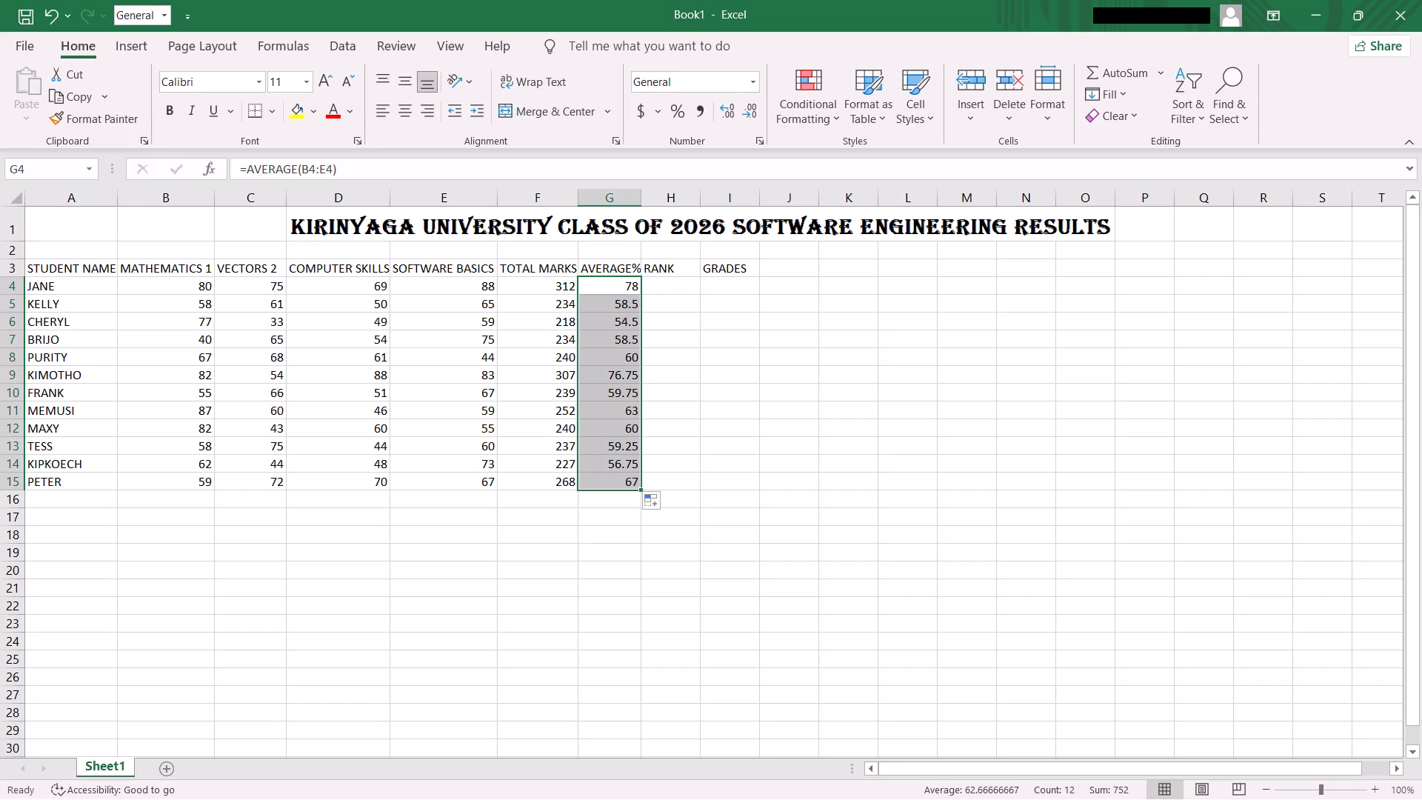
Format the AVERAGE% values in G4 to G15 with the Number format.
click(755, 80)
click(718, 160)
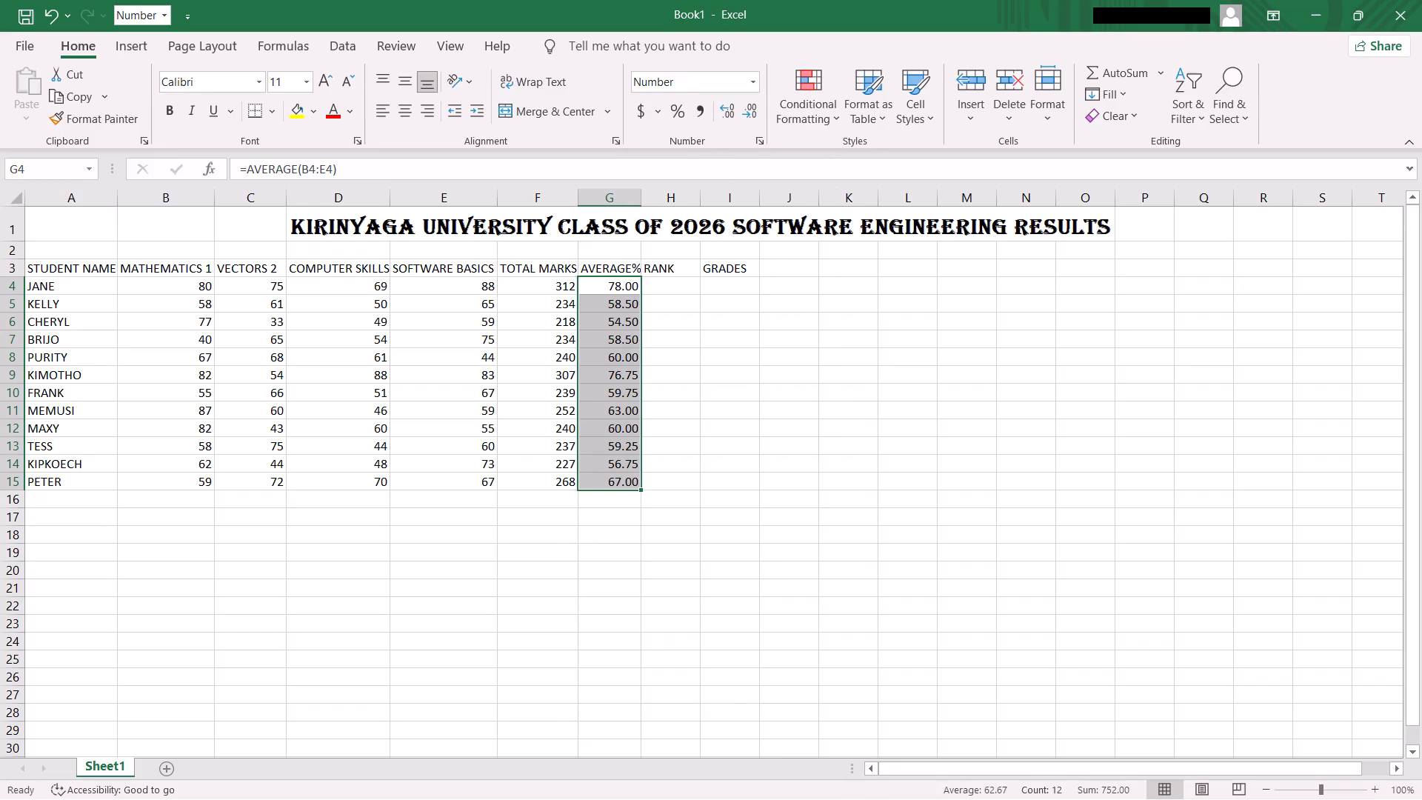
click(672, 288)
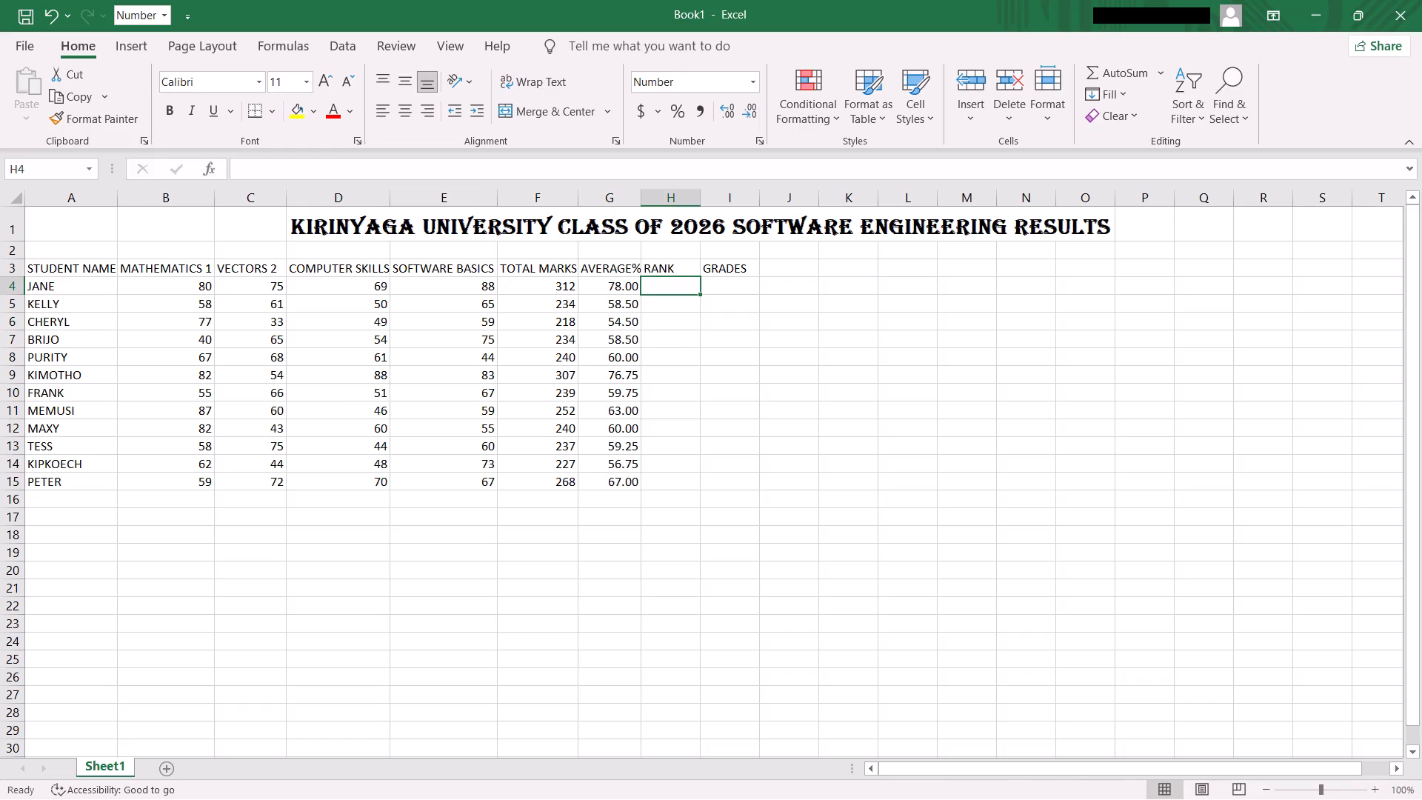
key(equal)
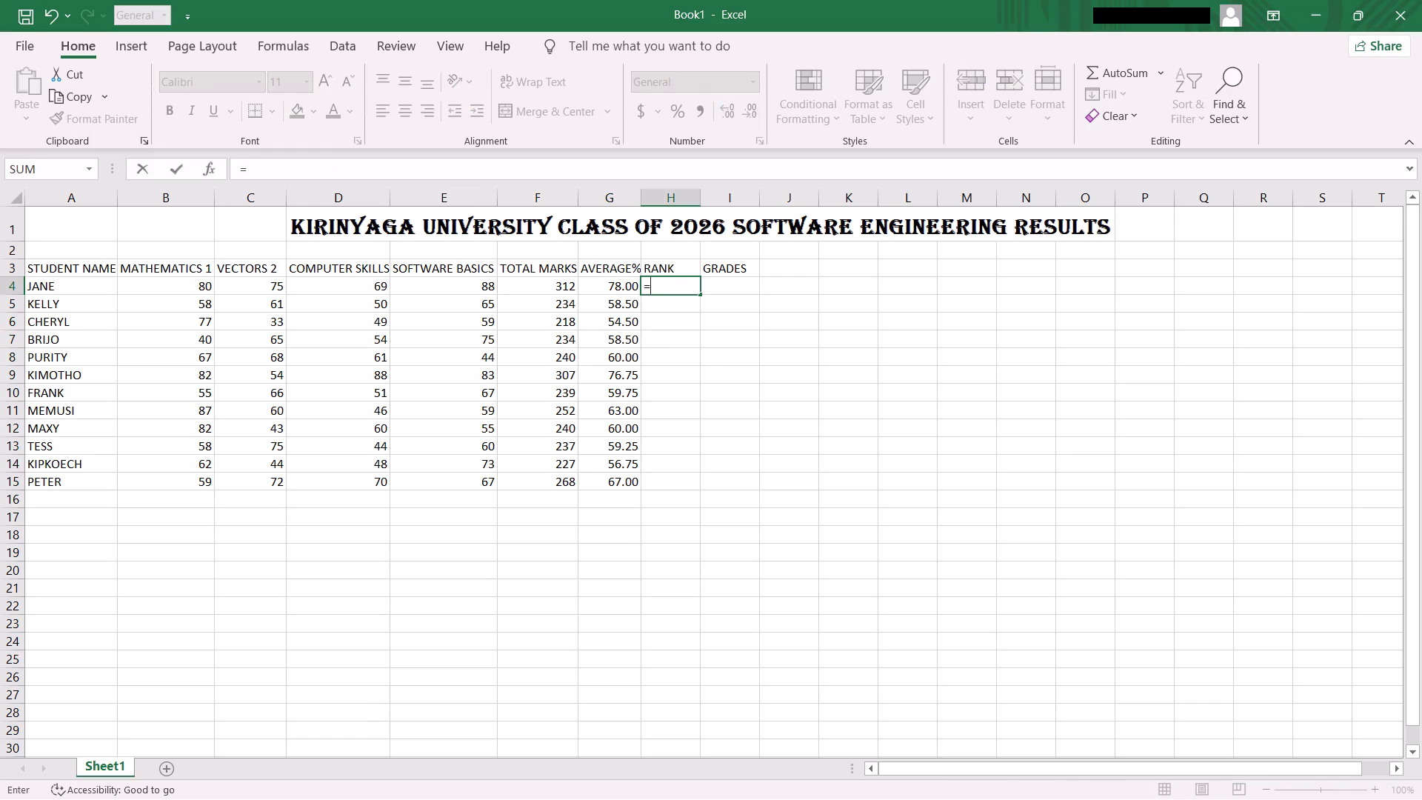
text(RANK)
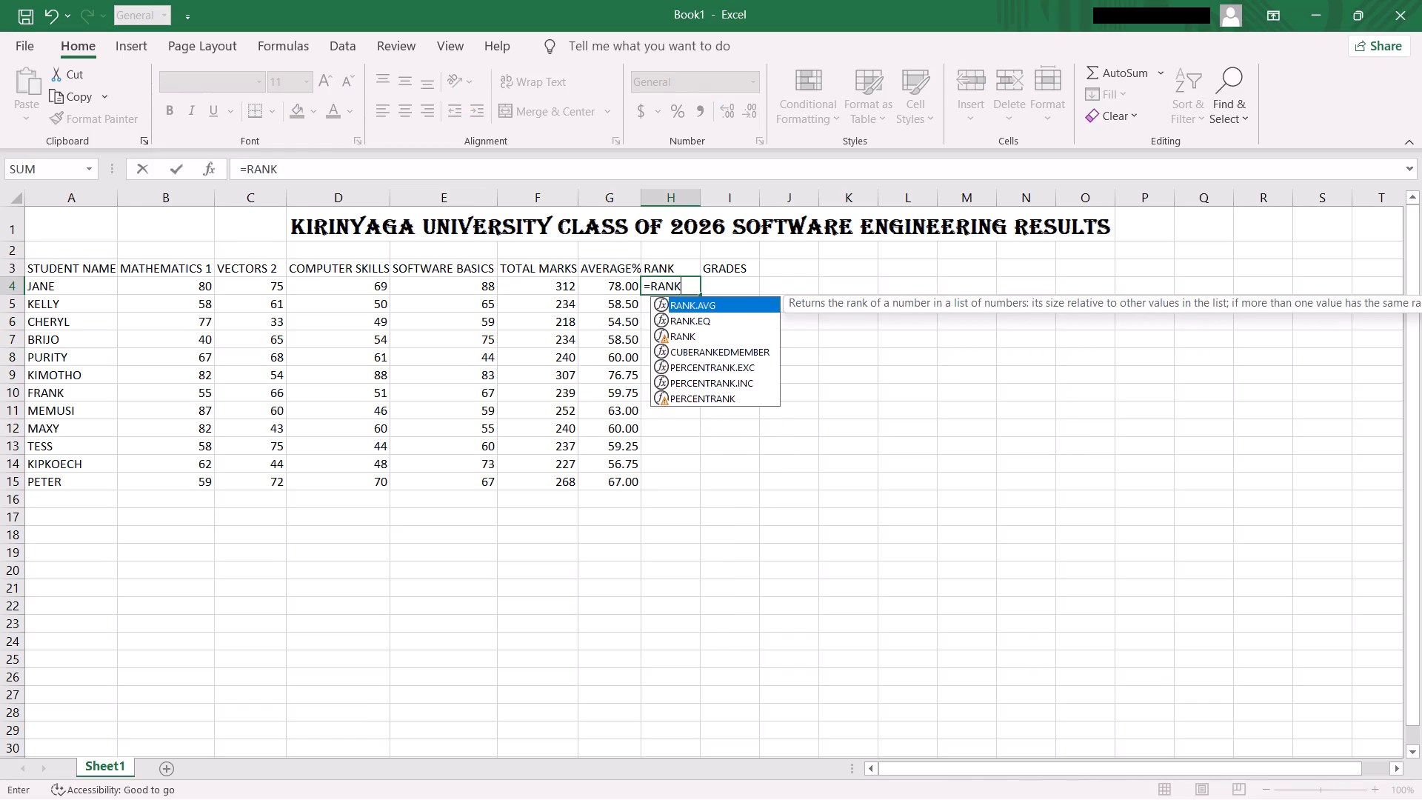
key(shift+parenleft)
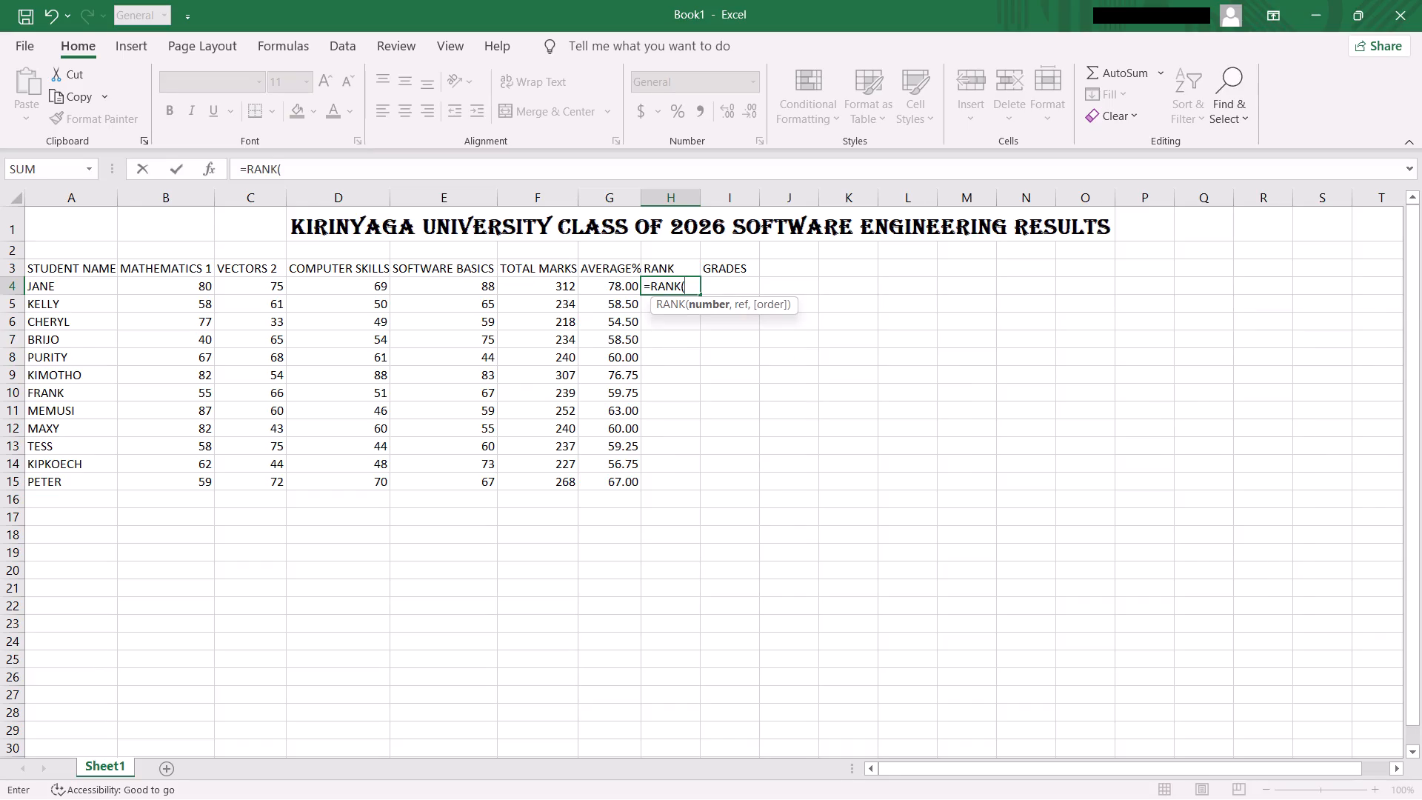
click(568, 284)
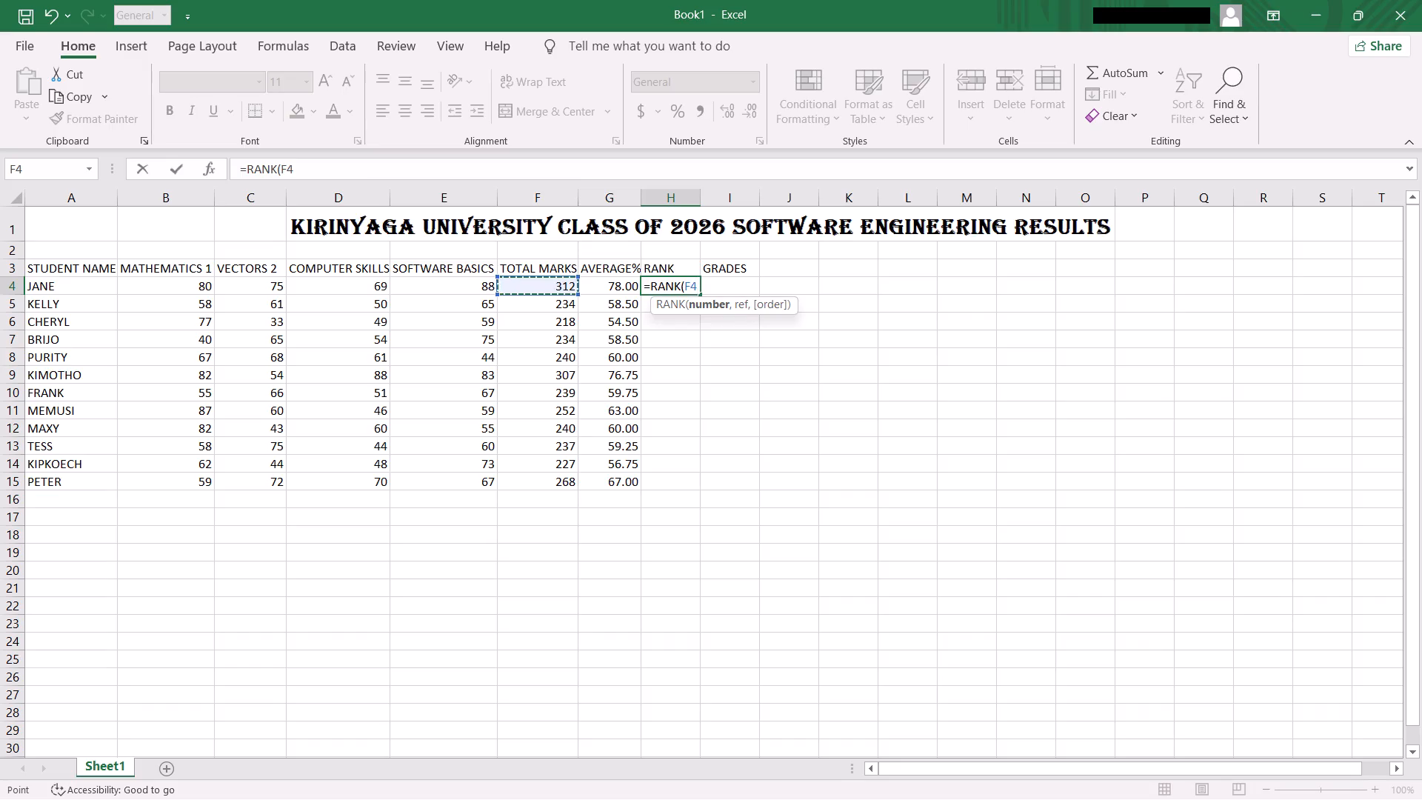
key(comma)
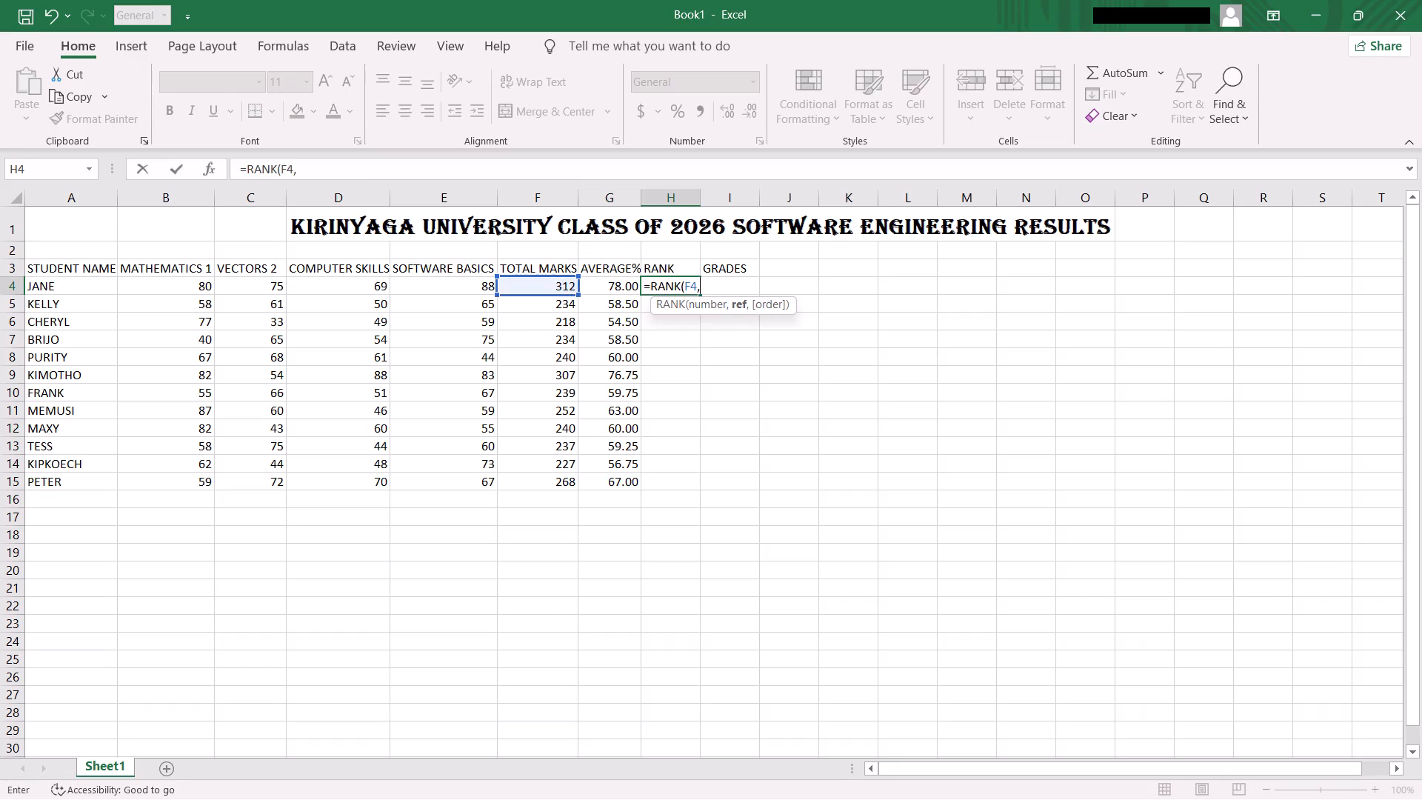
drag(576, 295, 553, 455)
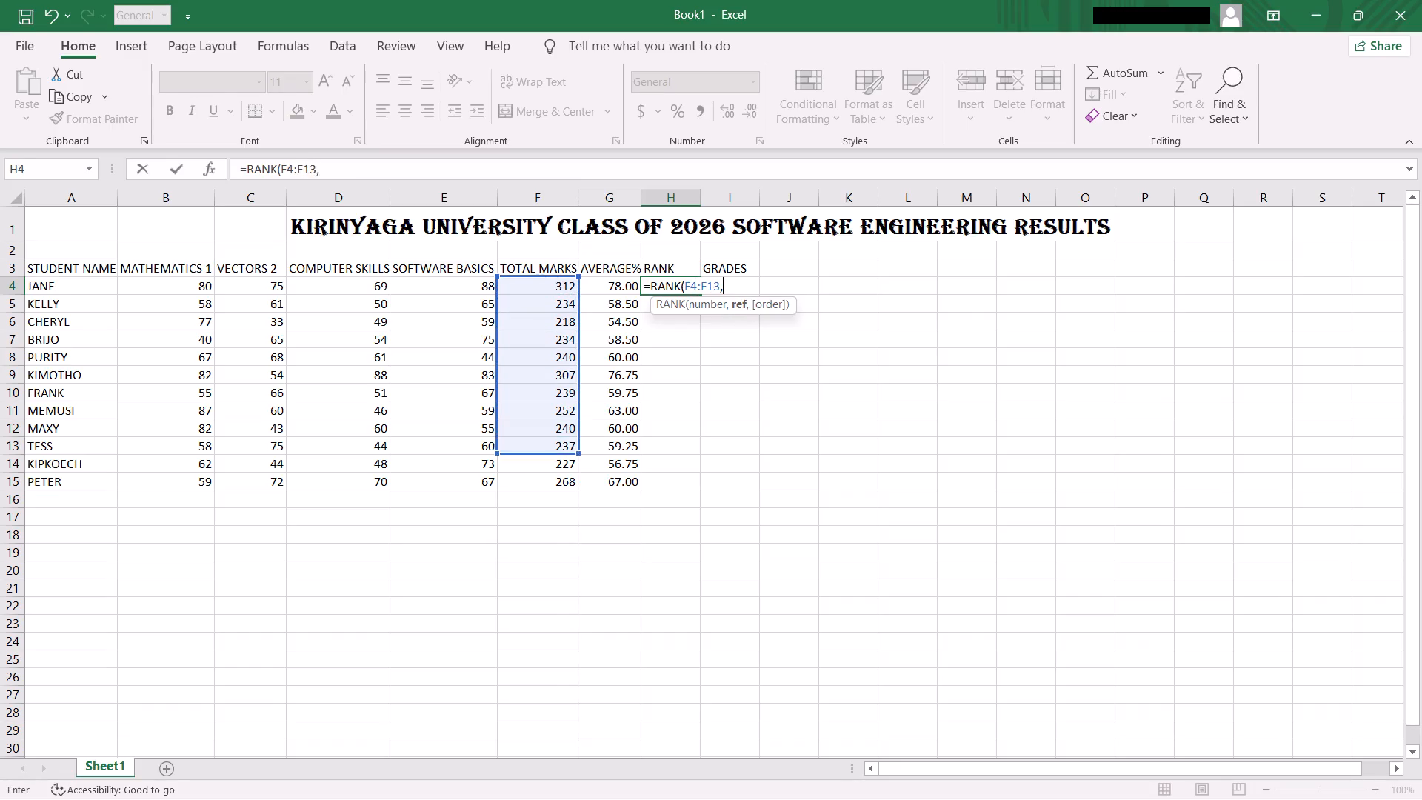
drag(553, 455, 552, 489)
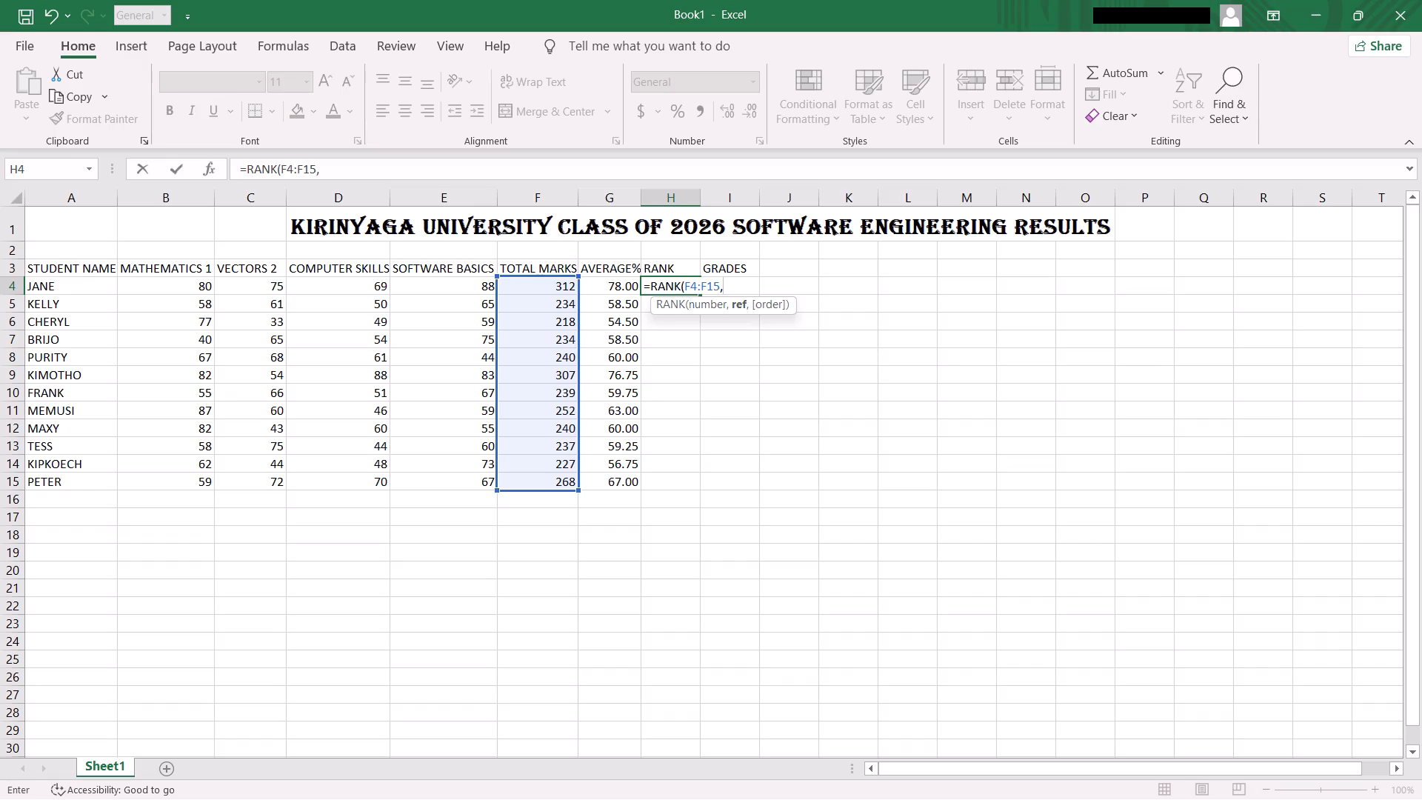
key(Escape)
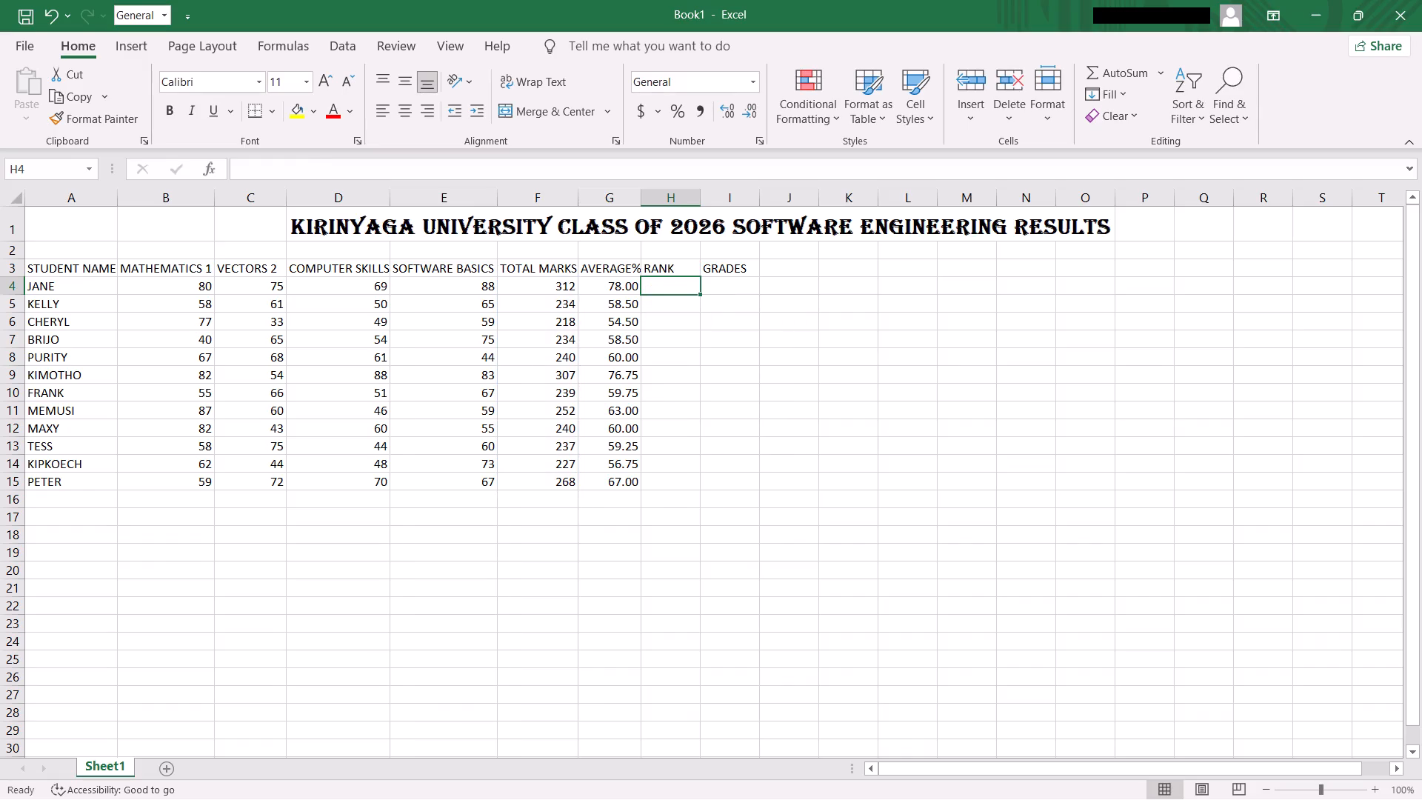
Calculate JANE's RANK in cell H4 from the averages with the formula =RANK(G4,G$4:G$15).
key(equal)
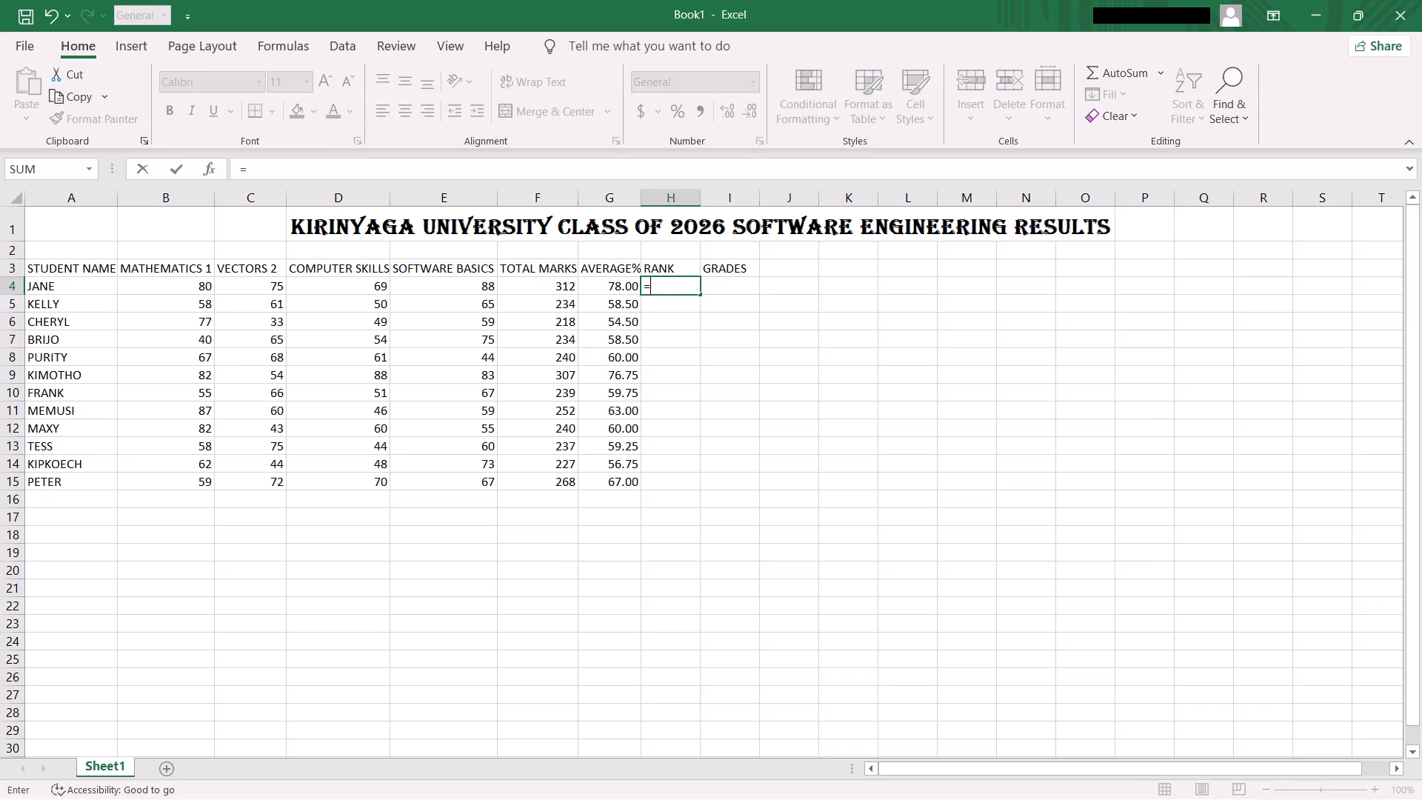
text(RANK)
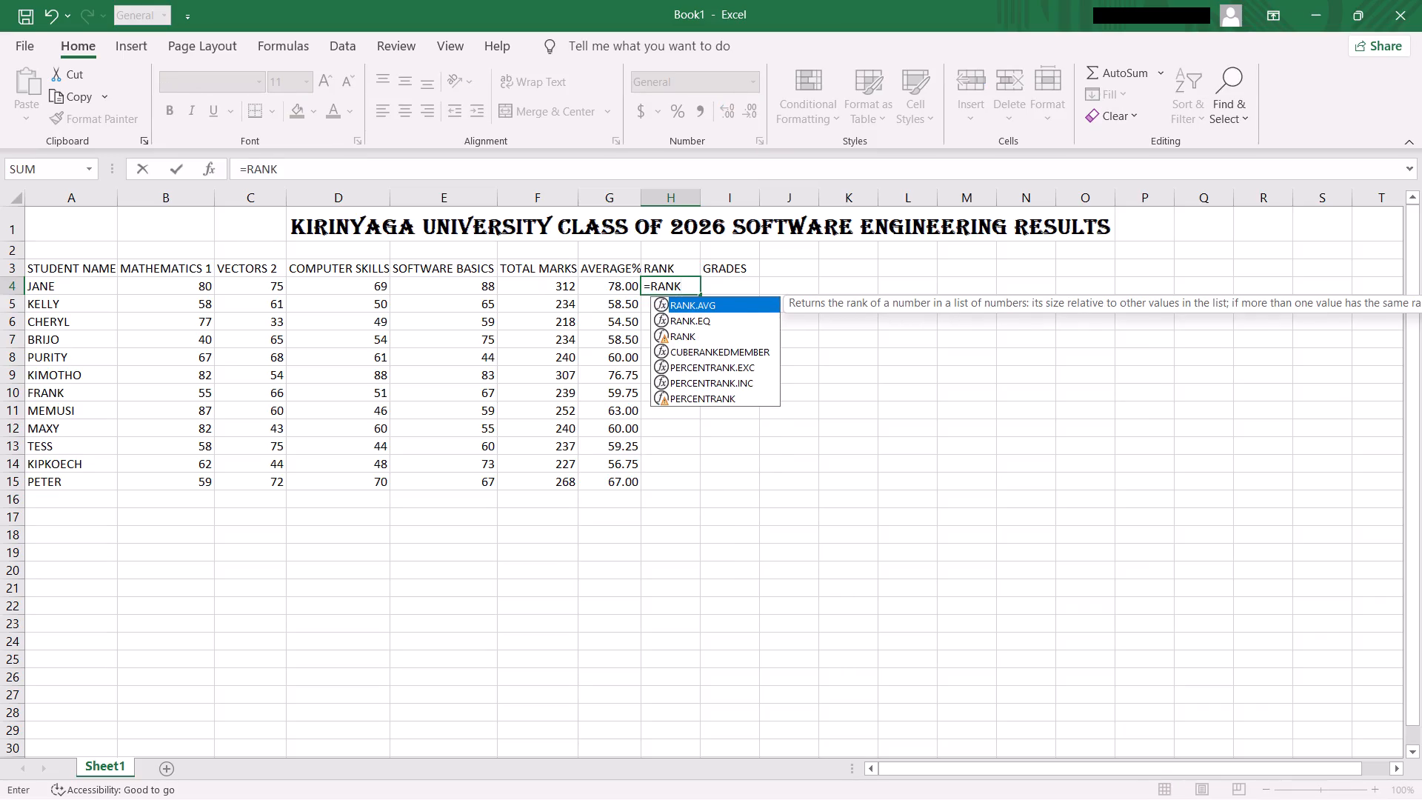
key(shift+parenleft)
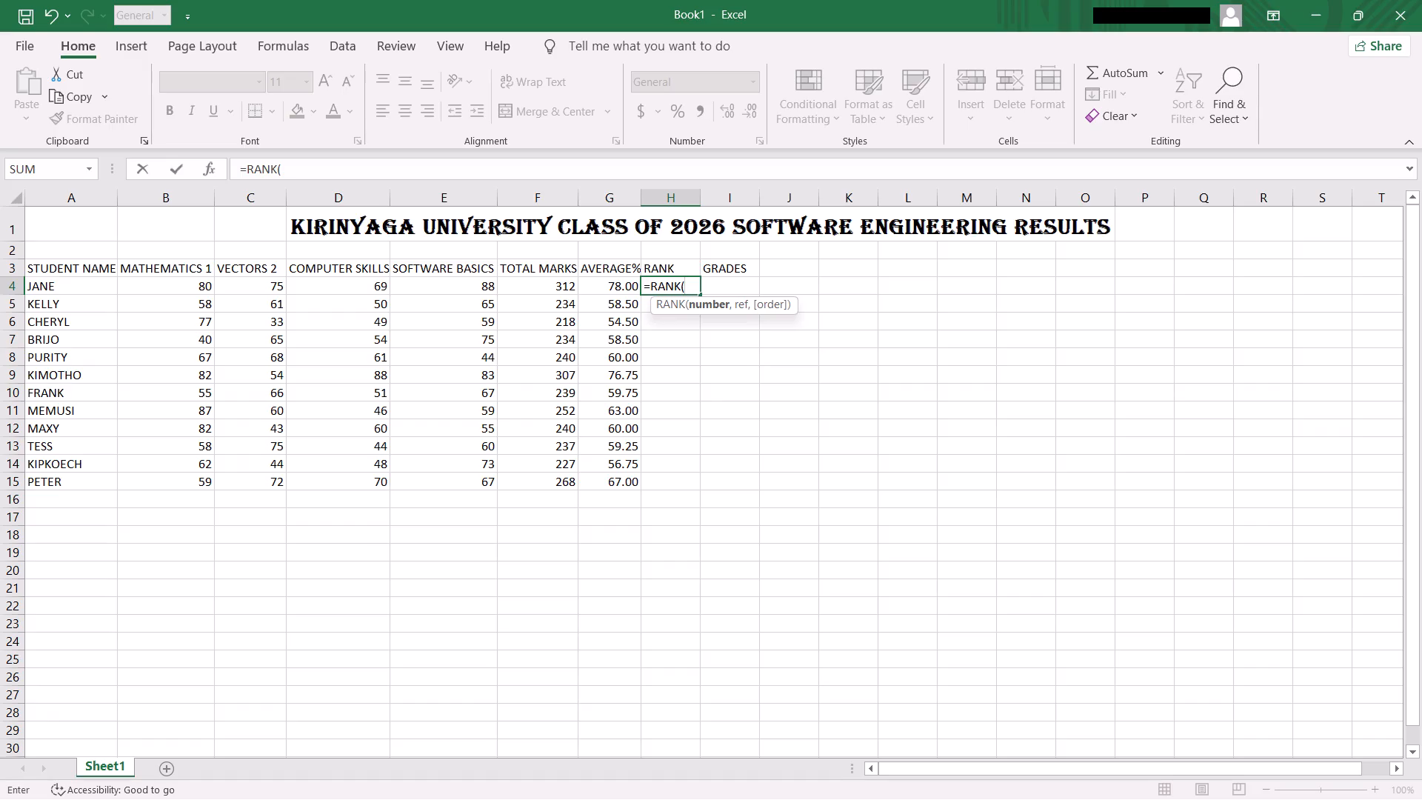
click(610, 284)
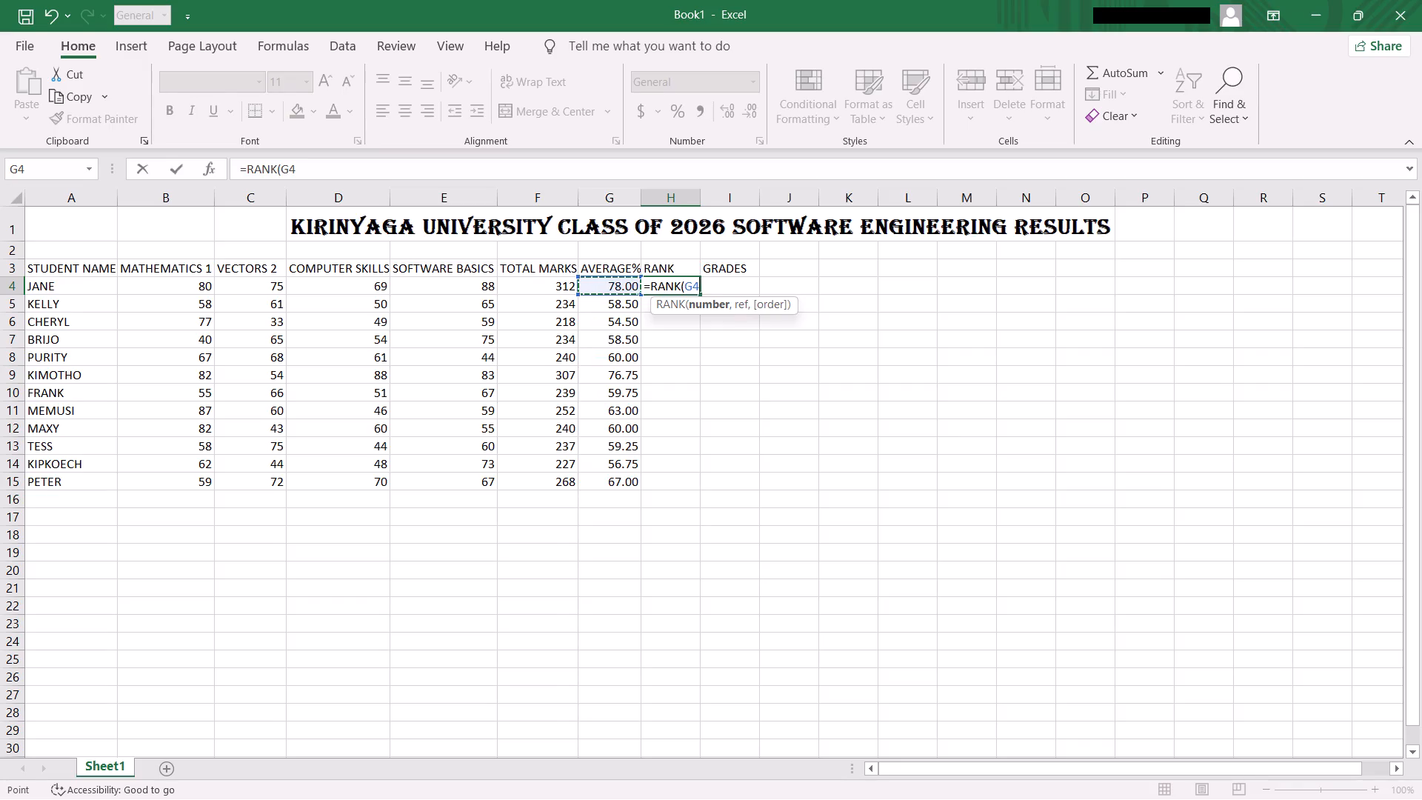
key(comma)
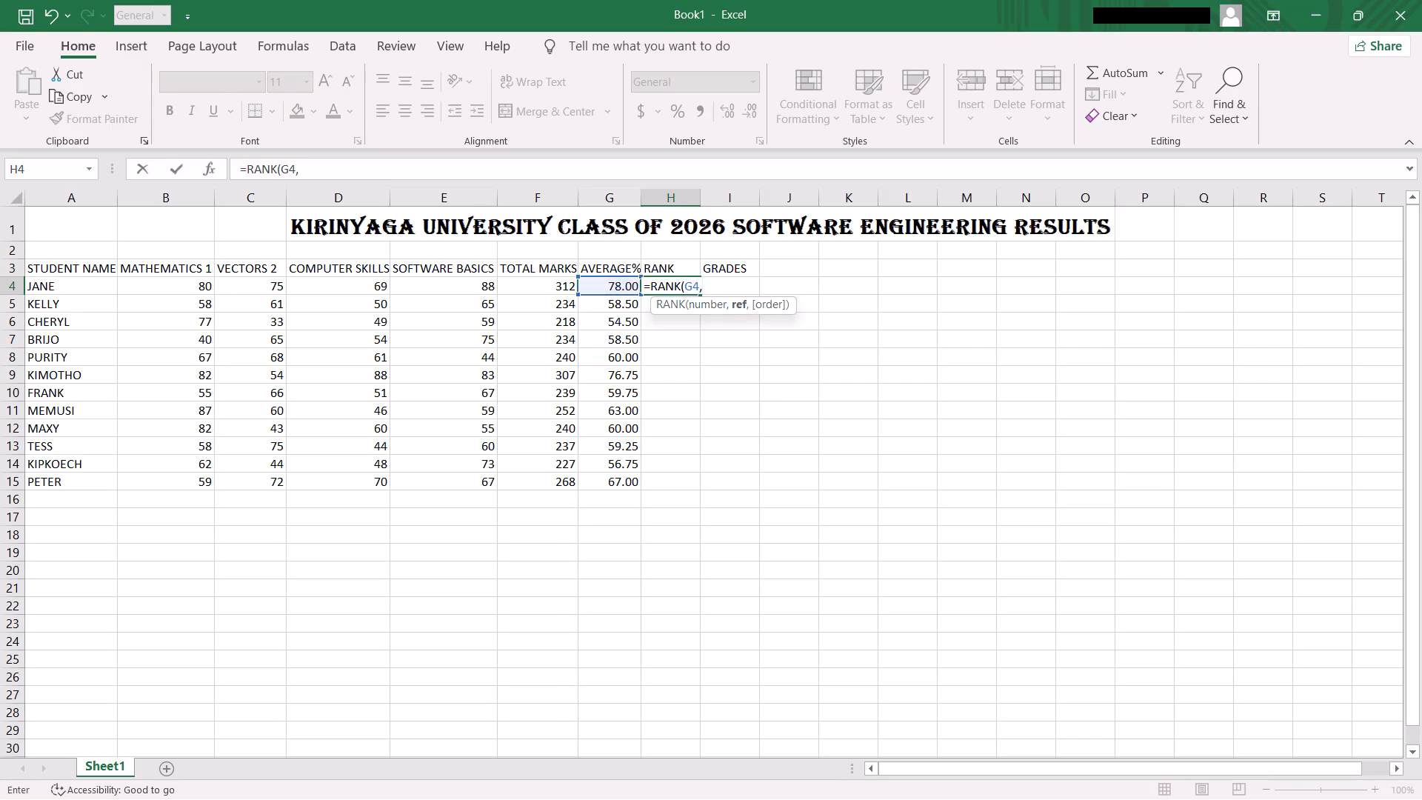
drag(612, 287, 612, 358)
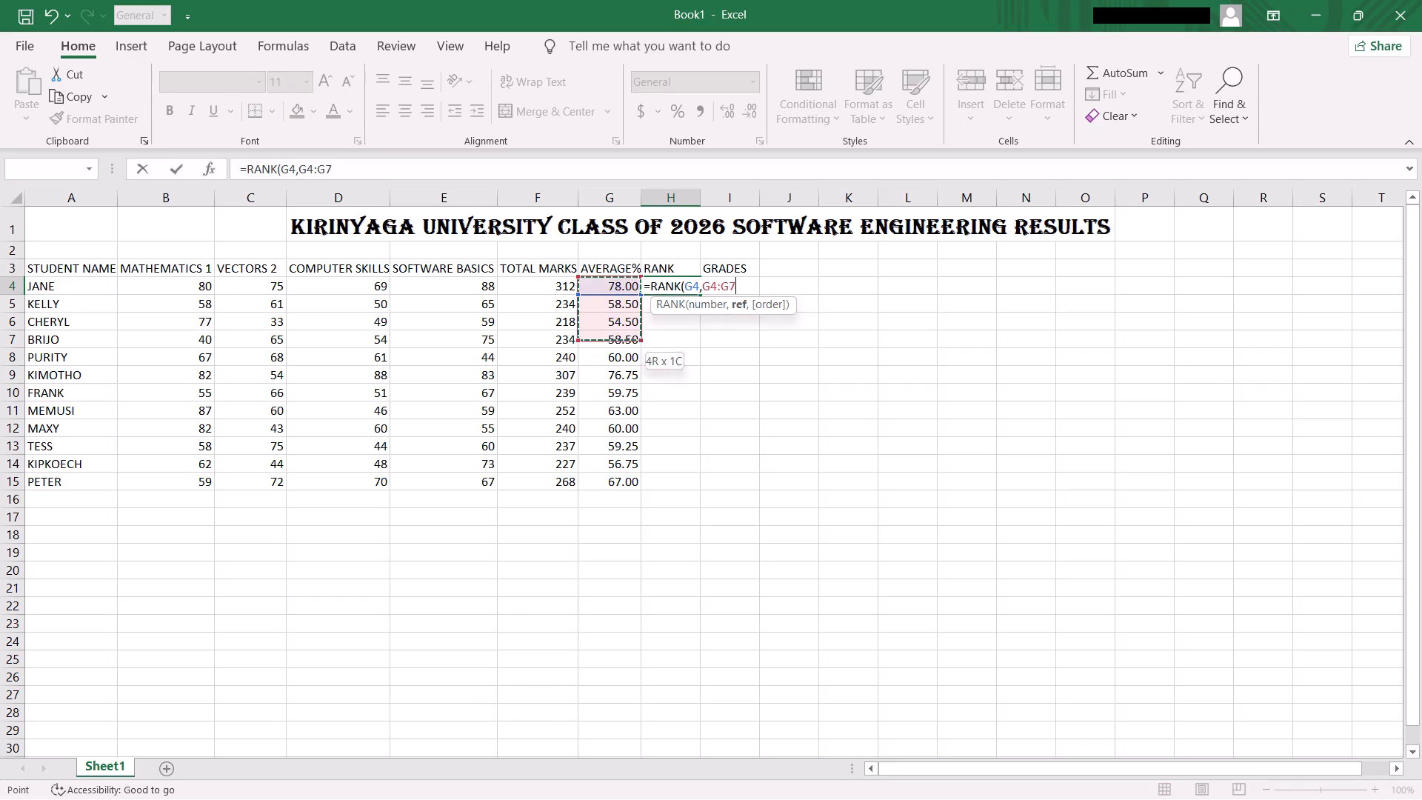
drag(612, 358, 607, 478)
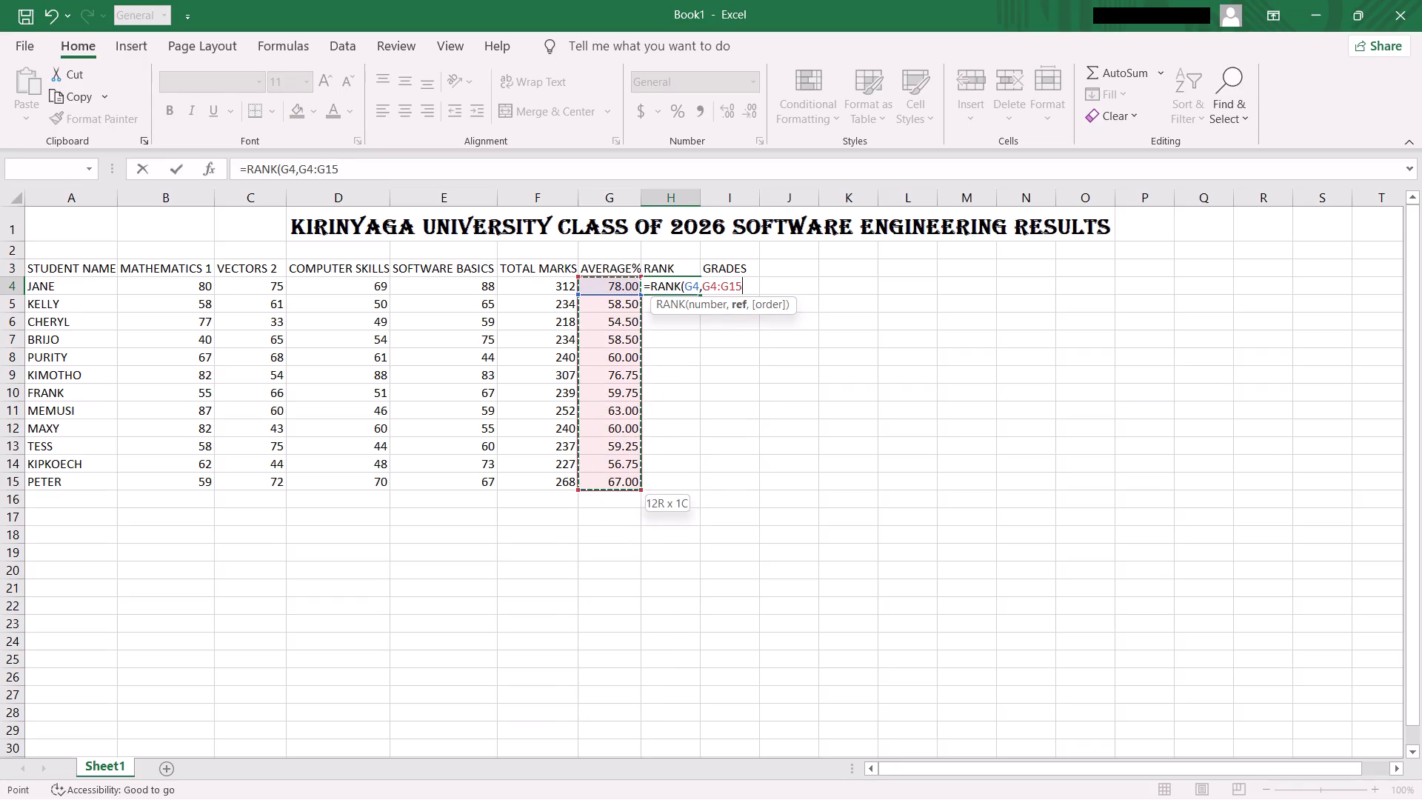
drag(607, 478, 607, 478)
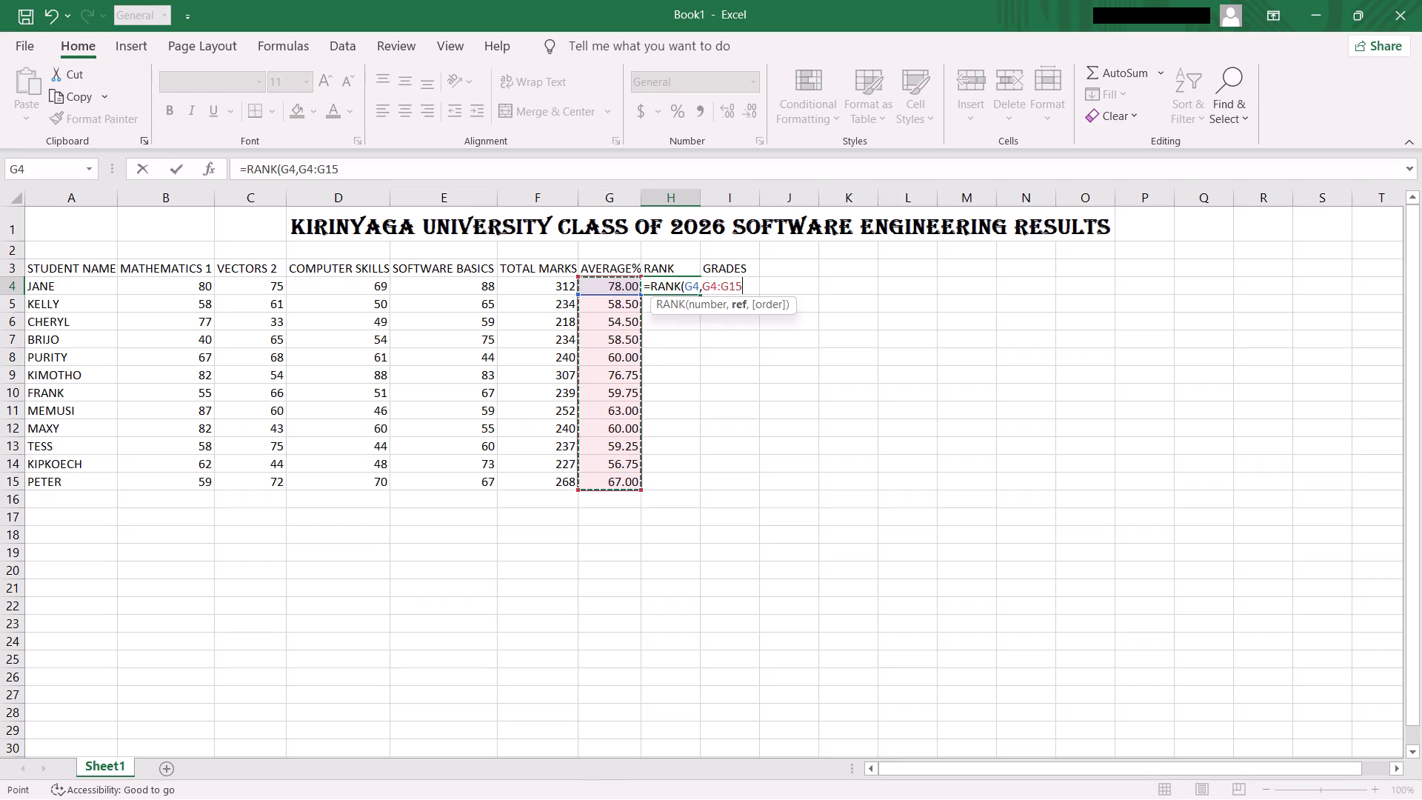
key(shift+parenright)
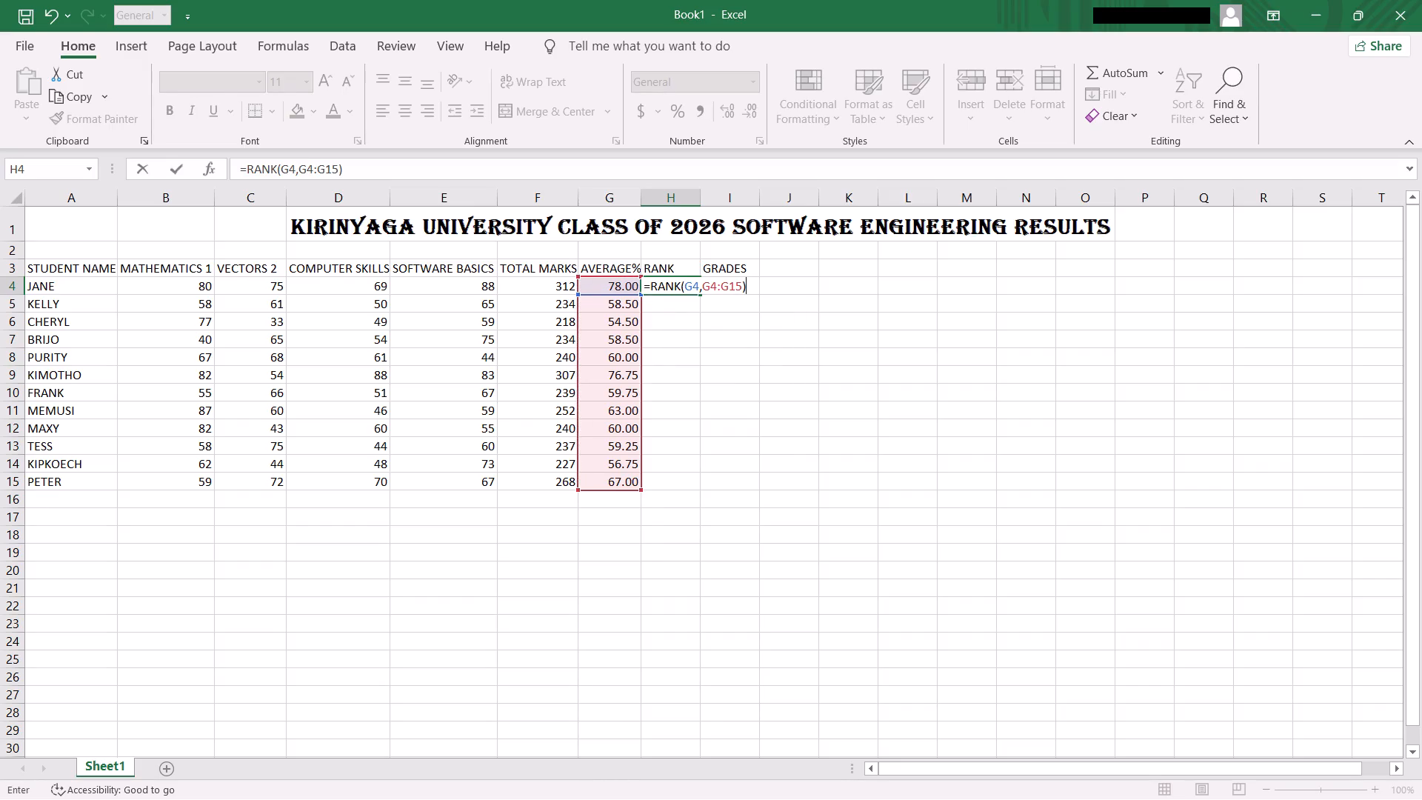
click(710, 286)
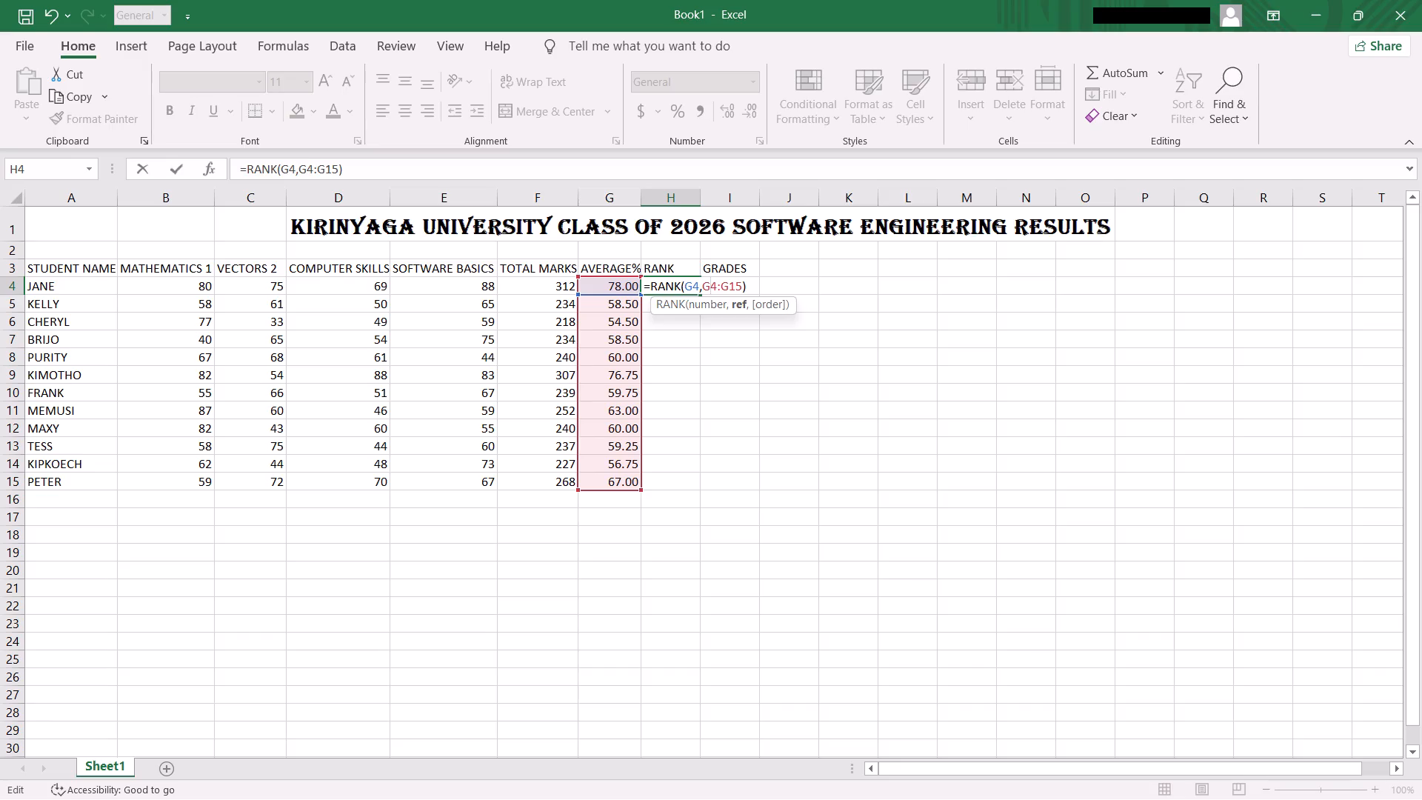
key(shift+dollar)
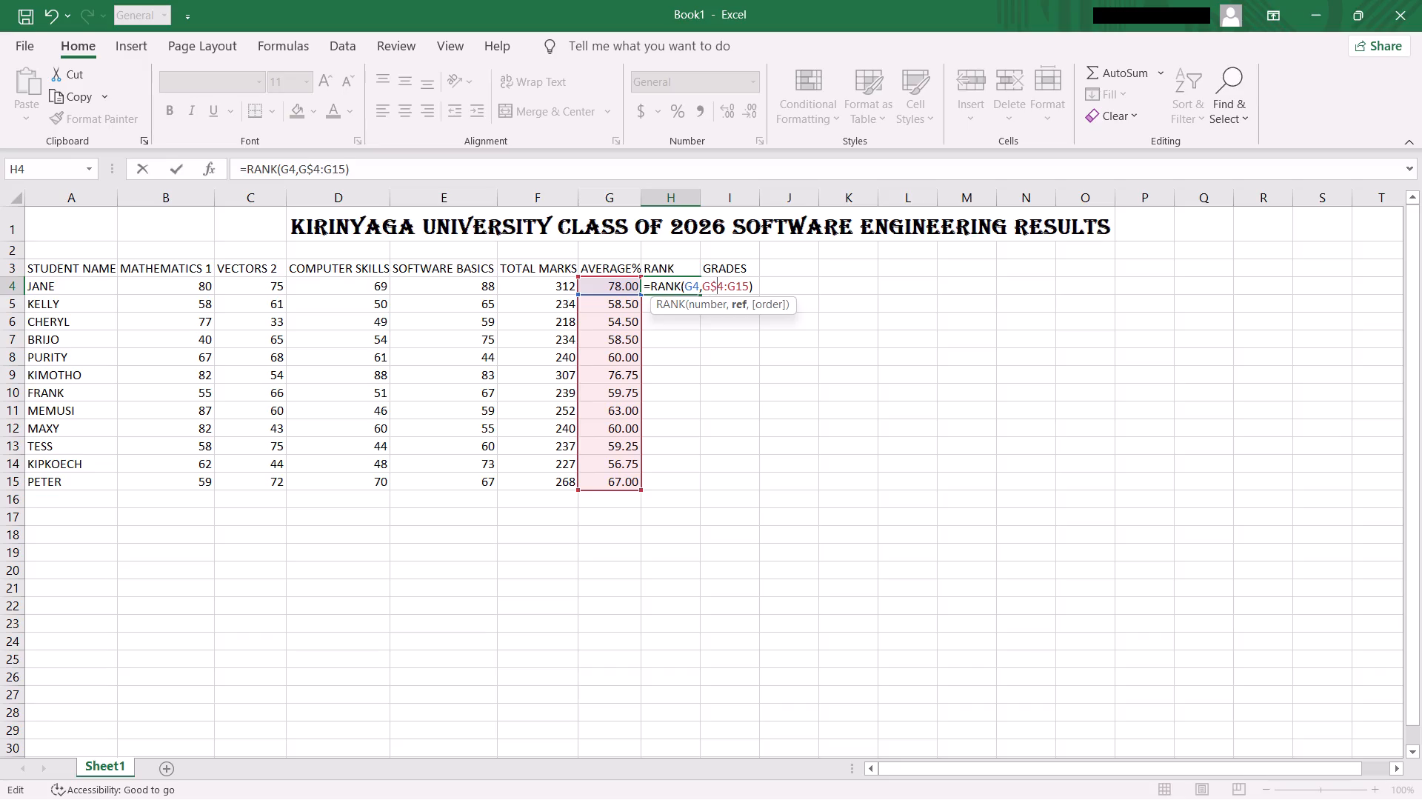
click(737, 284)
key(shift+dollar)
key(Return)
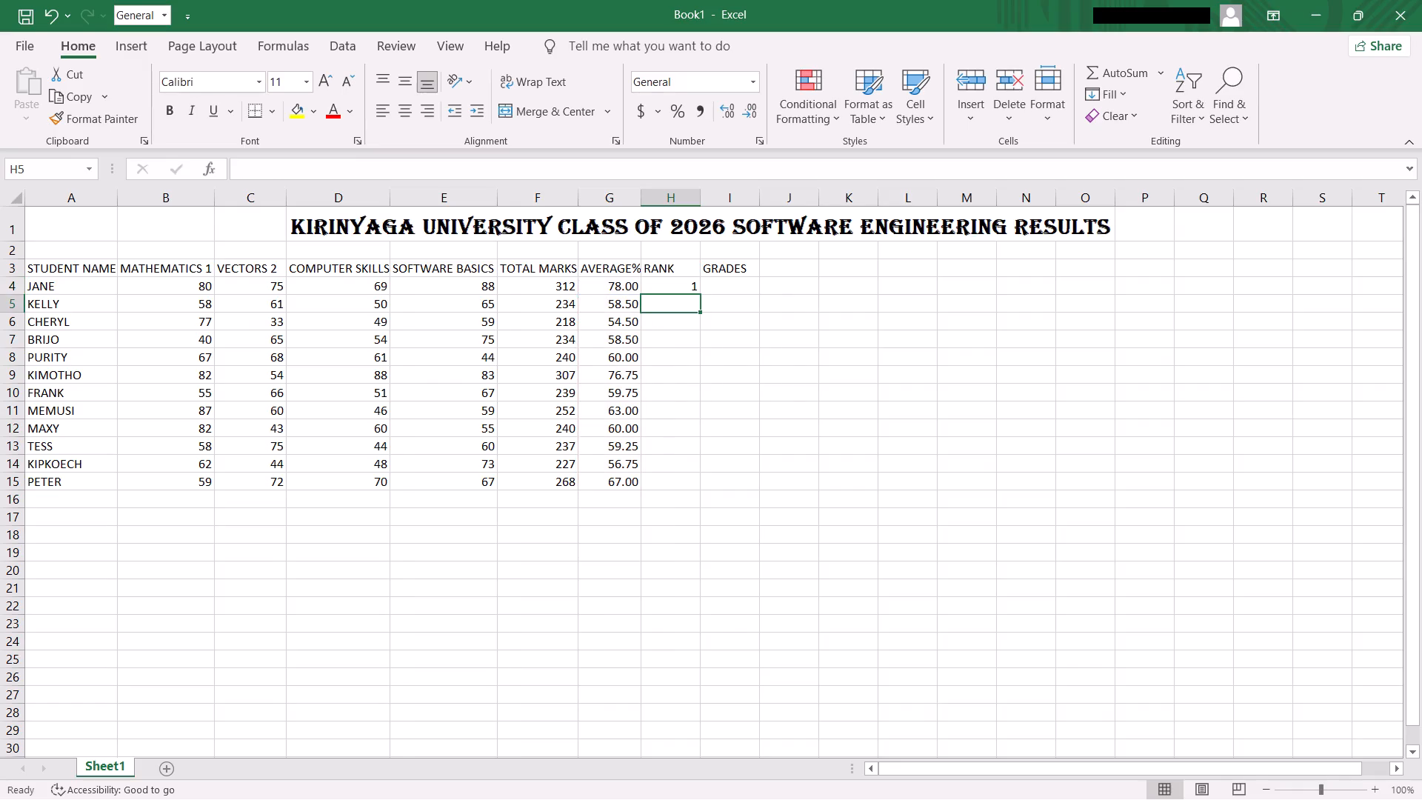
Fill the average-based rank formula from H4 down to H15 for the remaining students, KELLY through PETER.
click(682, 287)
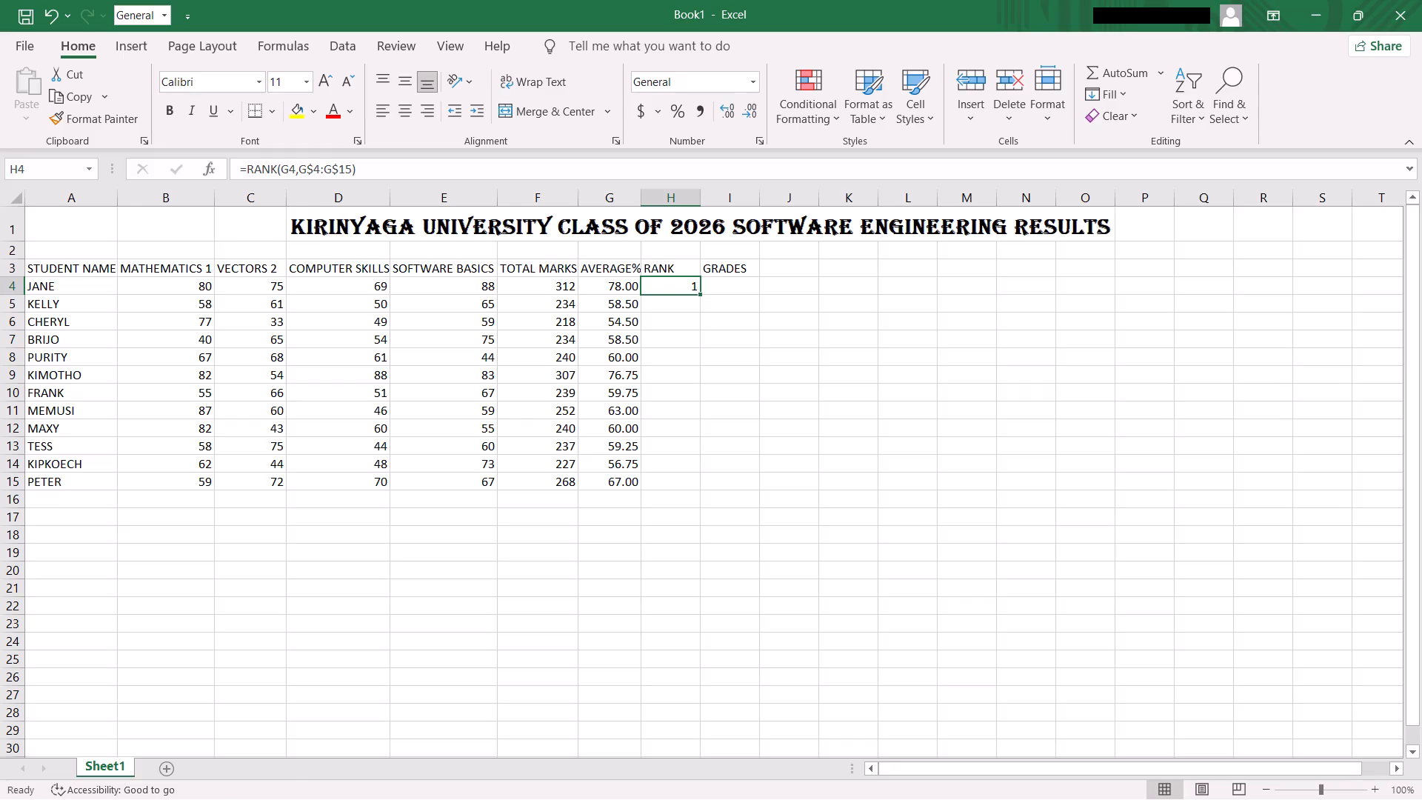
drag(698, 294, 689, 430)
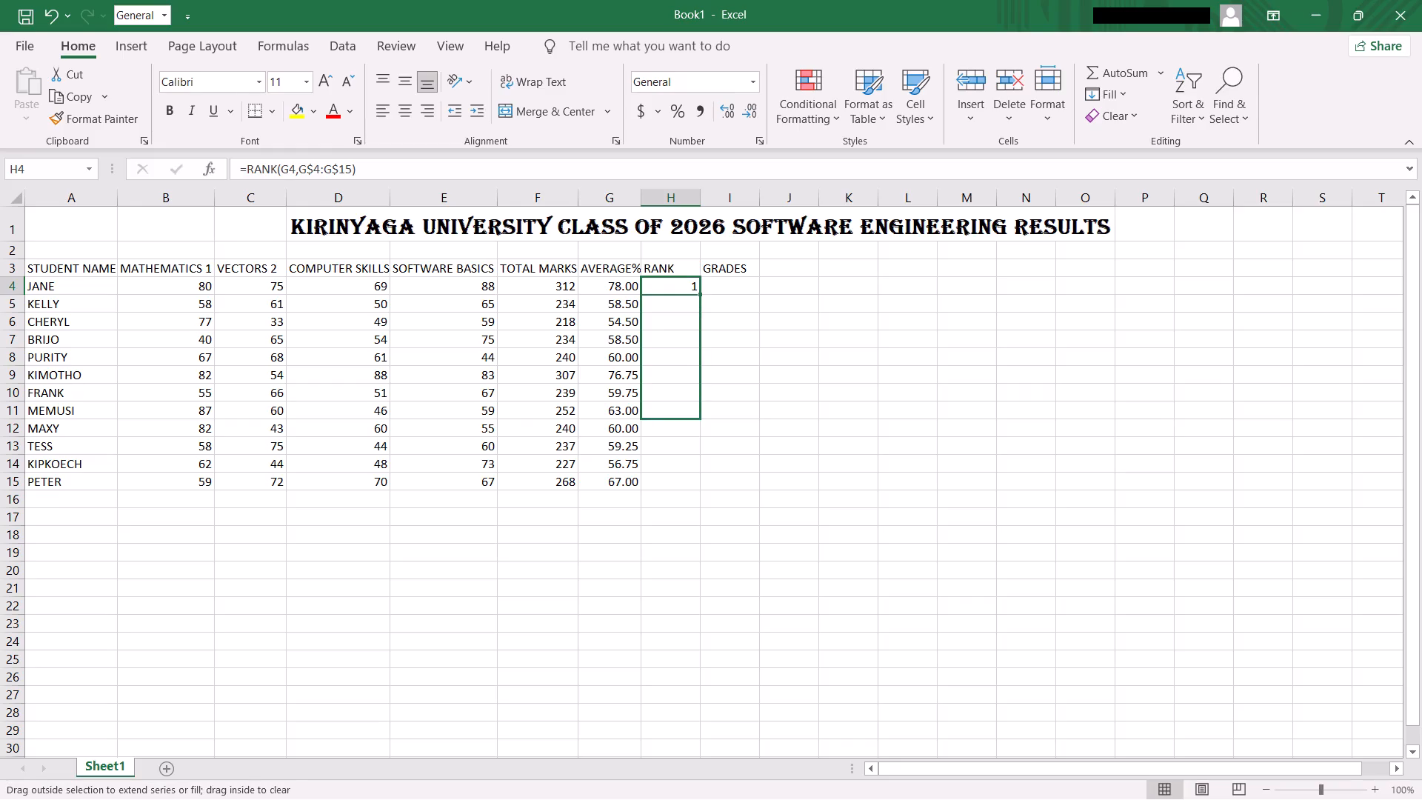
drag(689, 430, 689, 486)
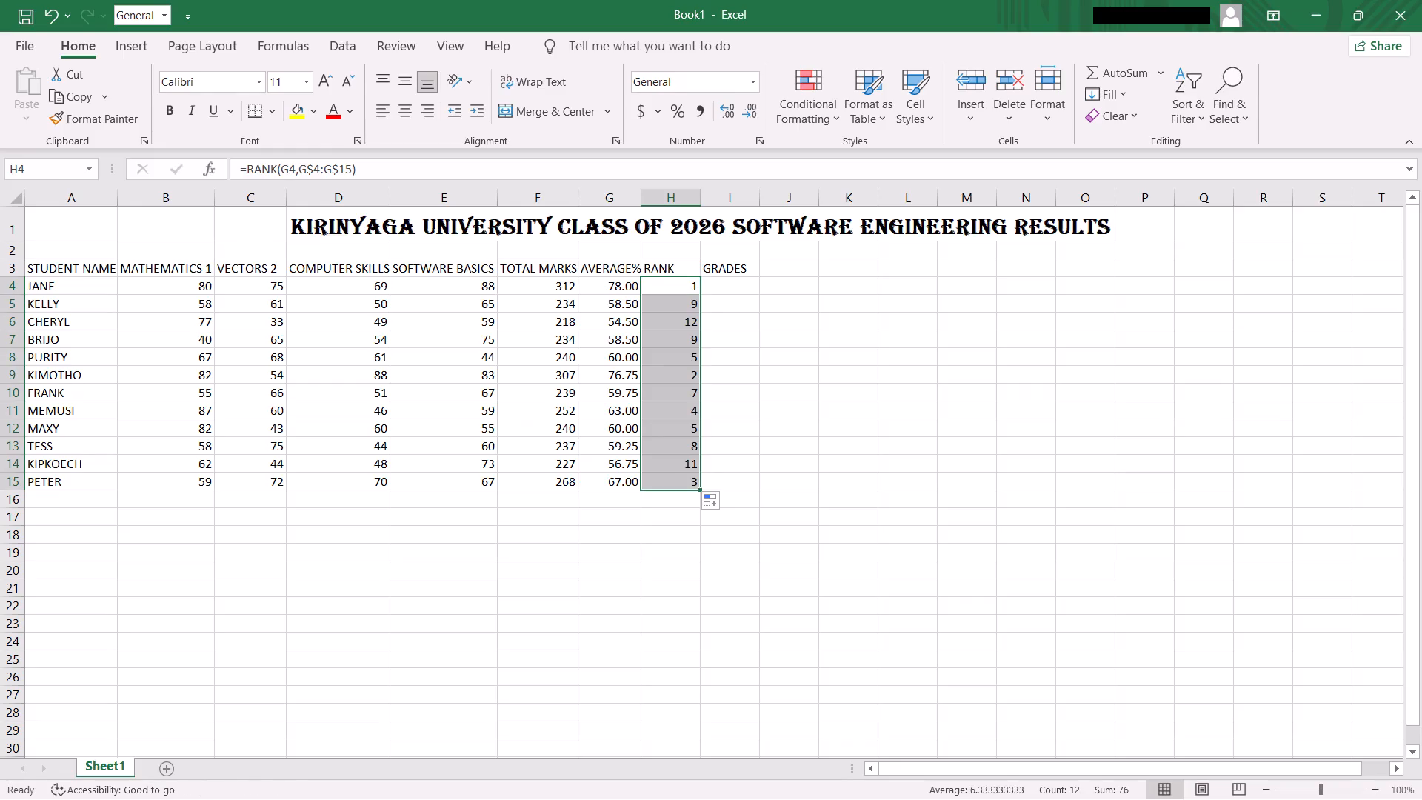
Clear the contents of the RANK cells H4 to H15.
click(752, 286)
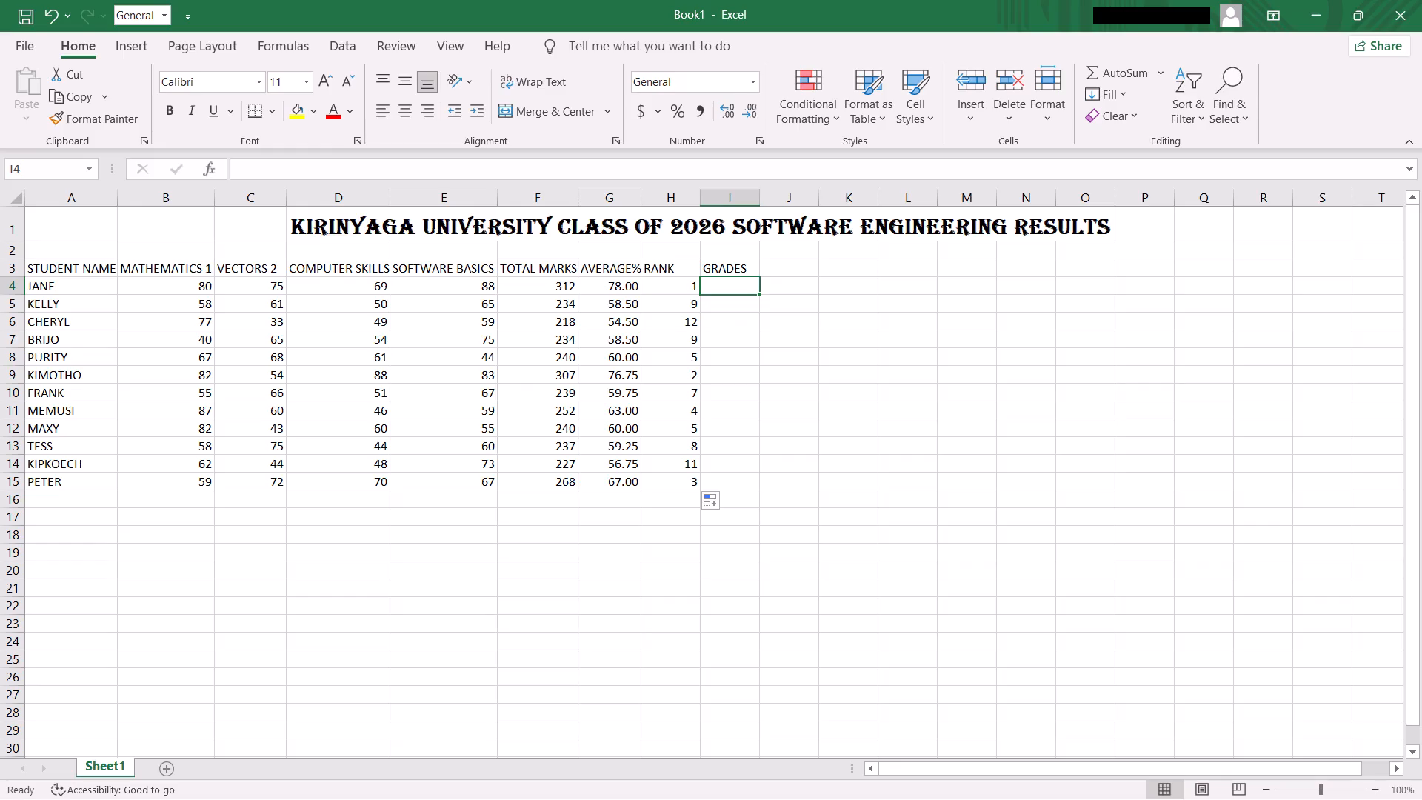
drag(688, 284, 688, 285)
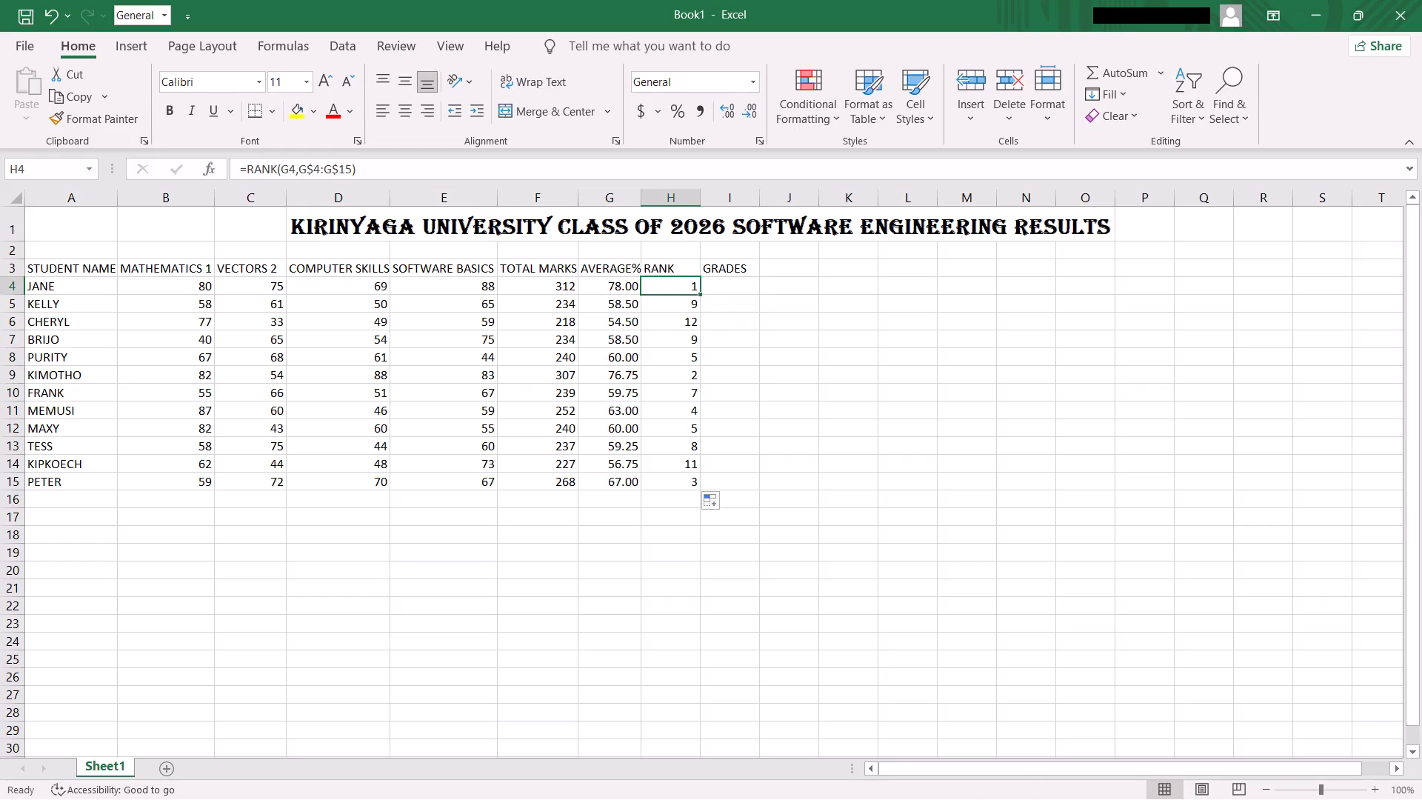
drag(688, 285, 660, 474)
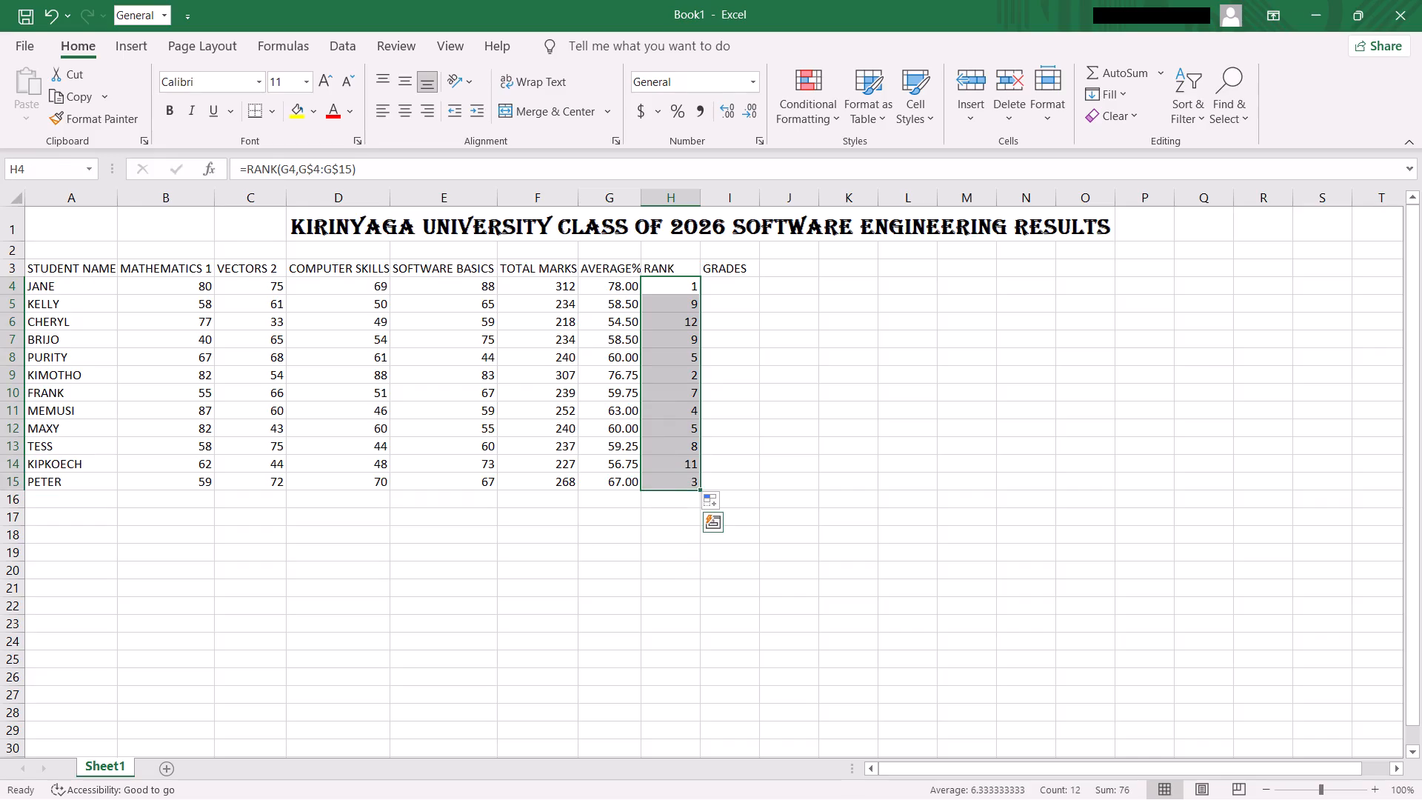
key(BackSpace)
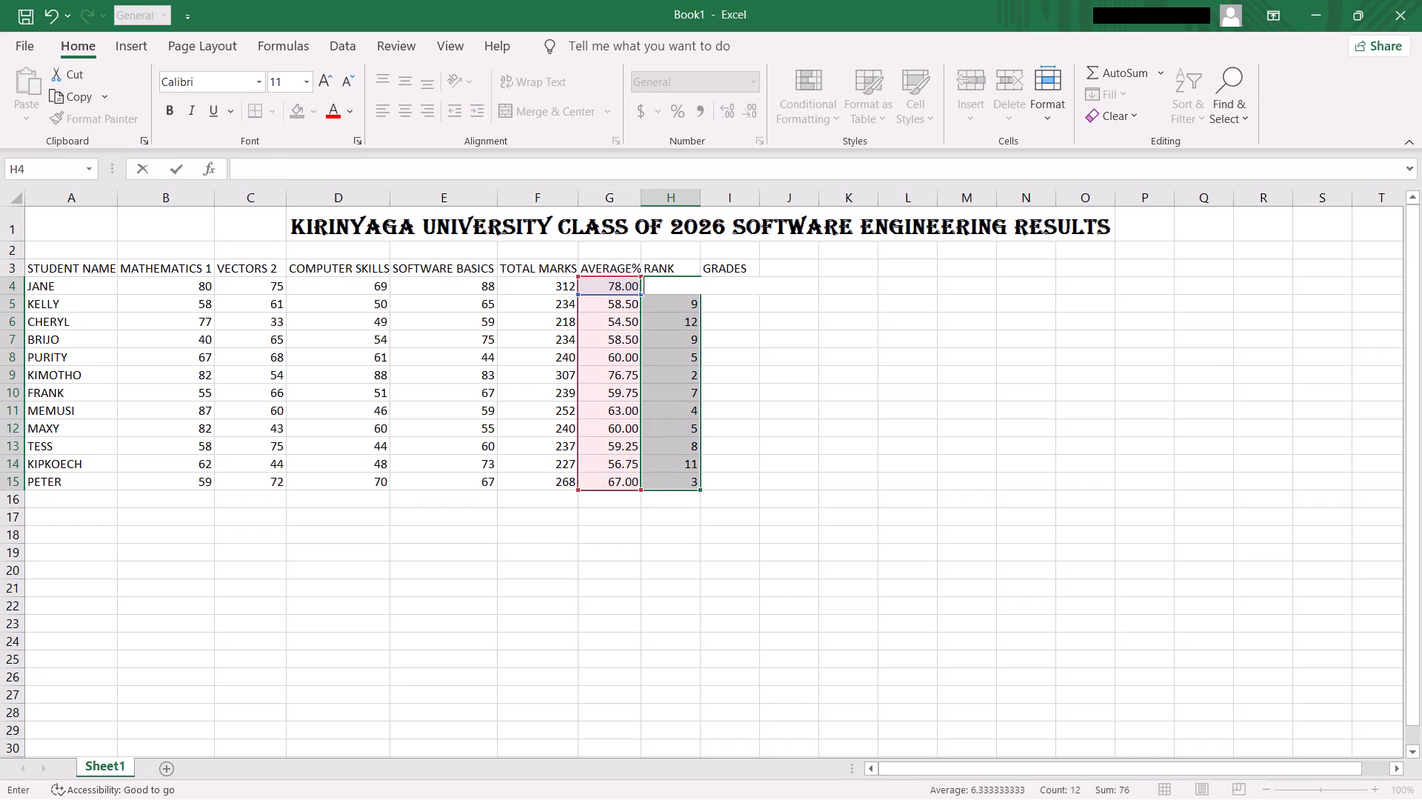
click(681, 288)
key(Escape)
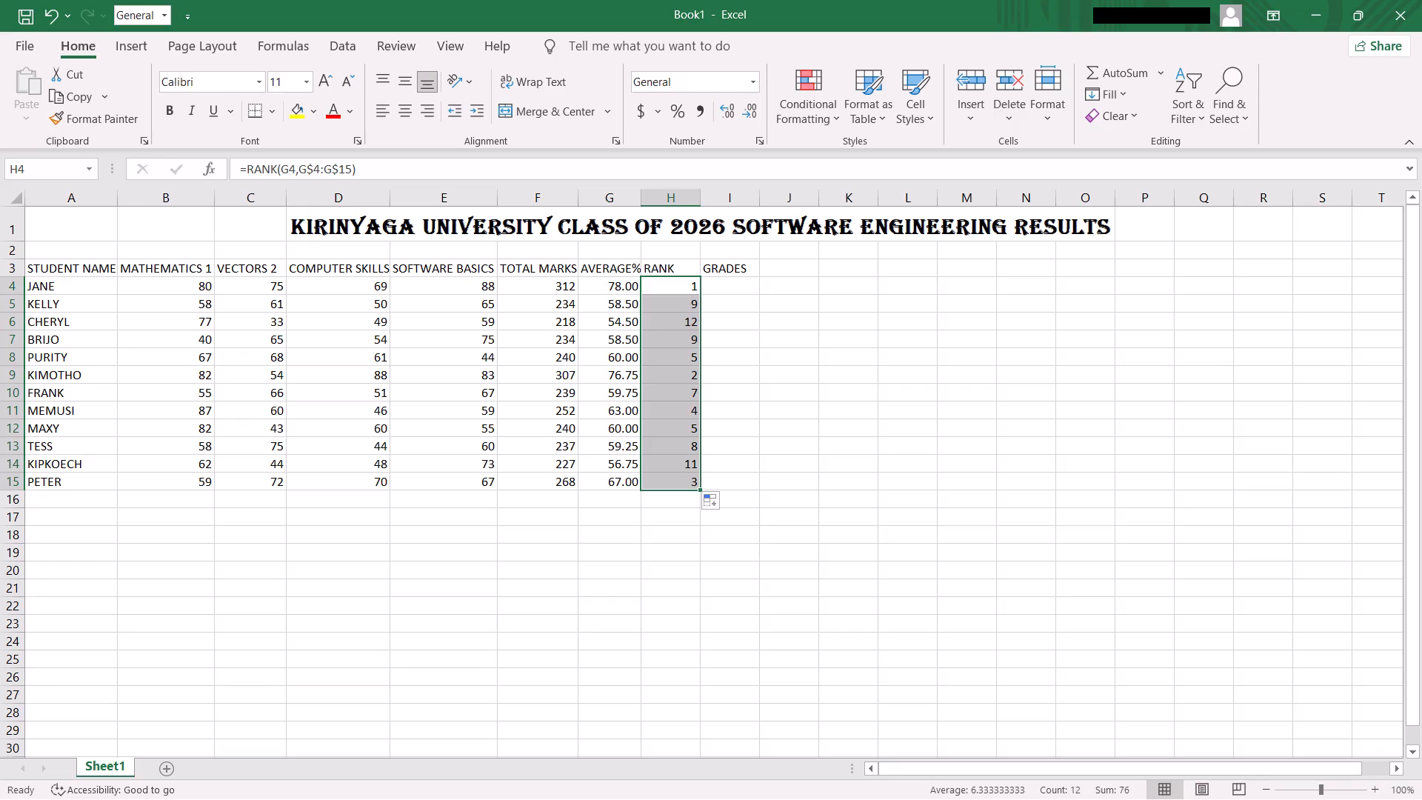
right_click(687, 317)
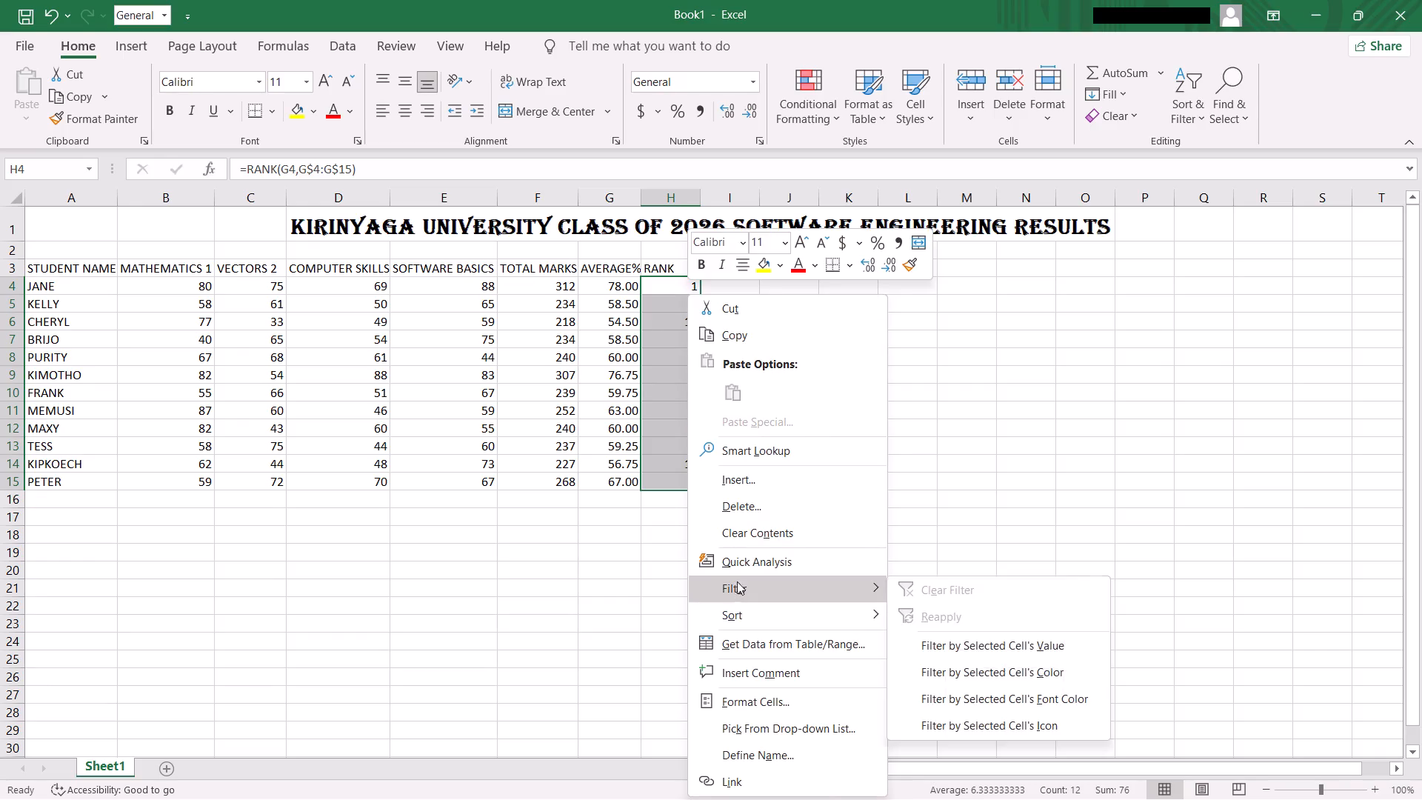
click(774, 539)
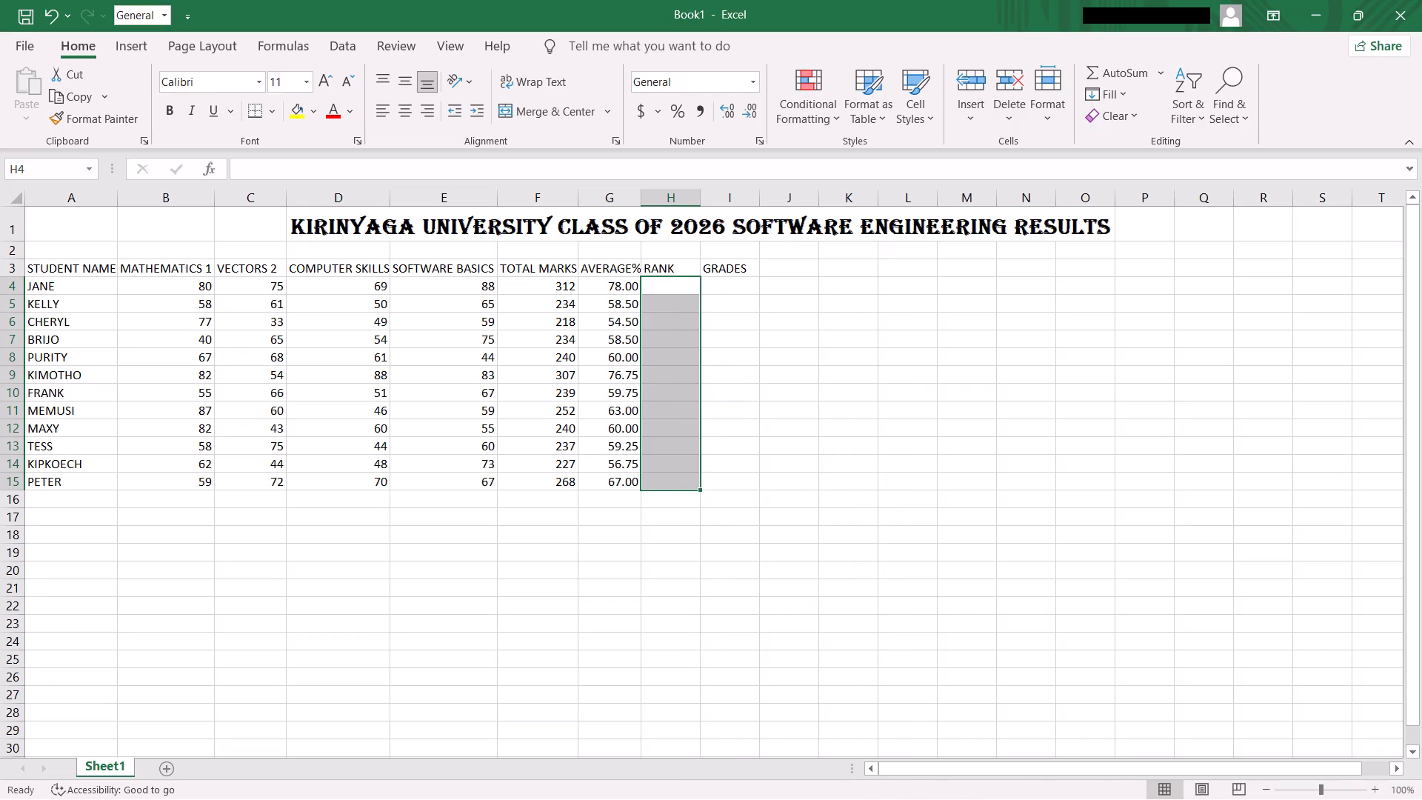
Calculate JANE's RANK in cell H4 from the total marks with the formula =RANK(F4,F$4:F$15).
click(677, 286)
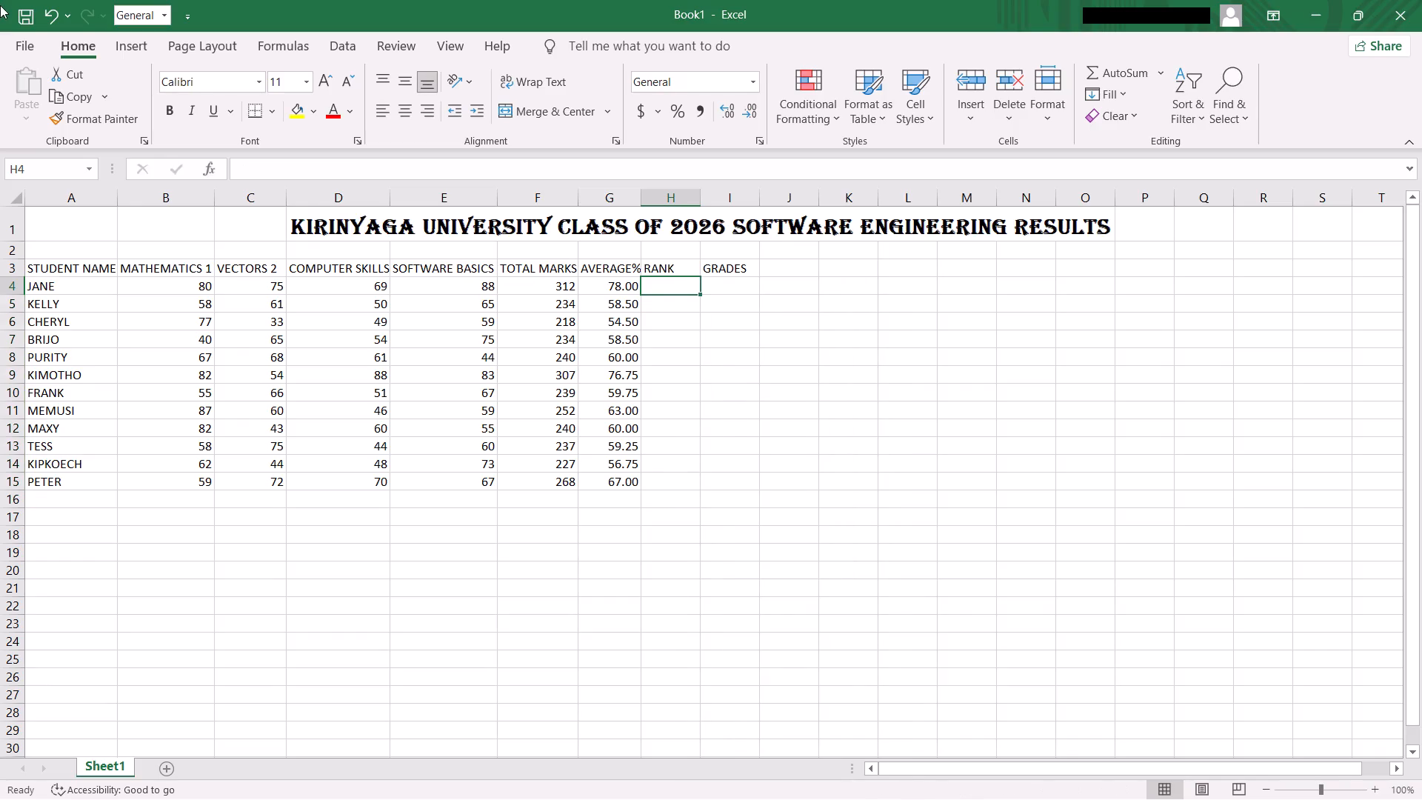
key(equal)
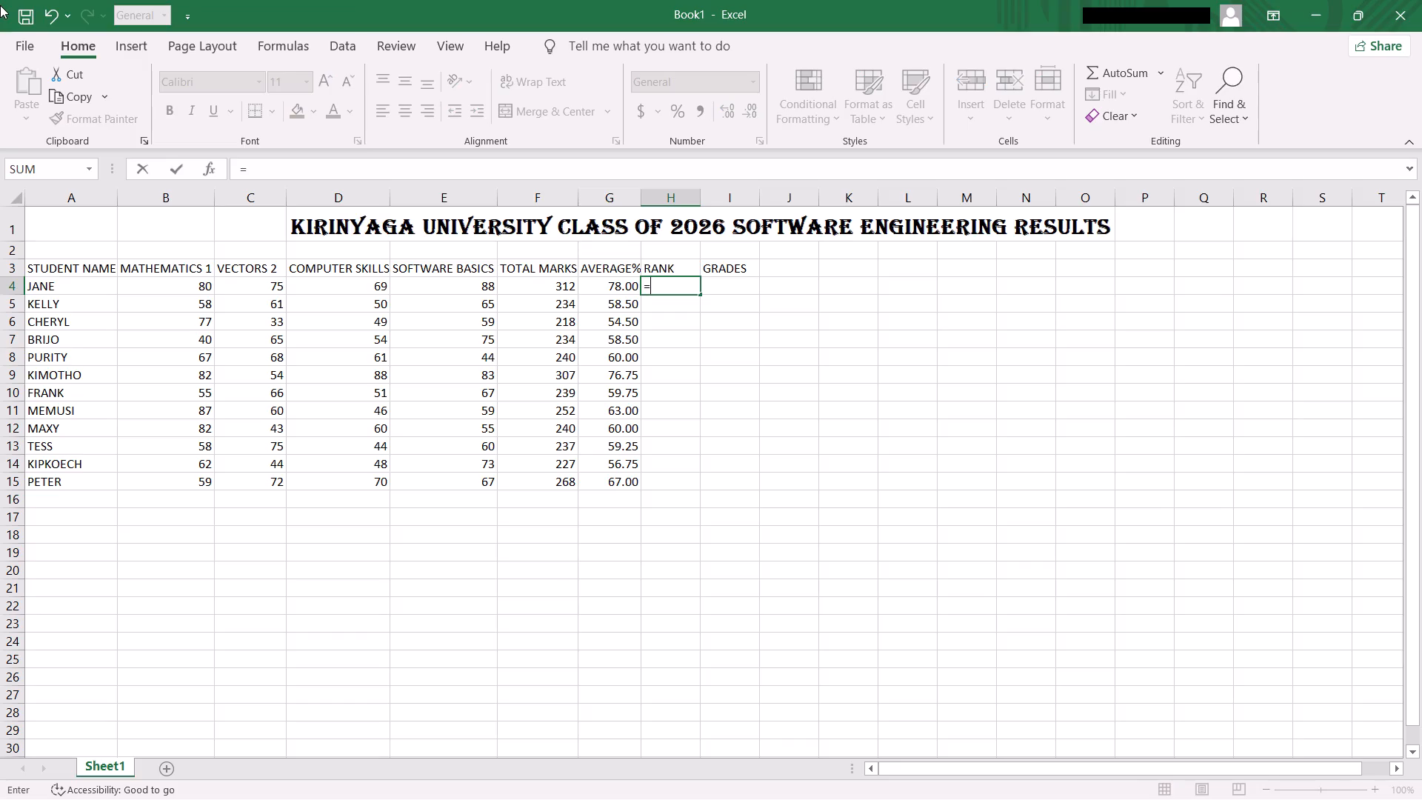
text(RANK)
key(shift+parenleft)
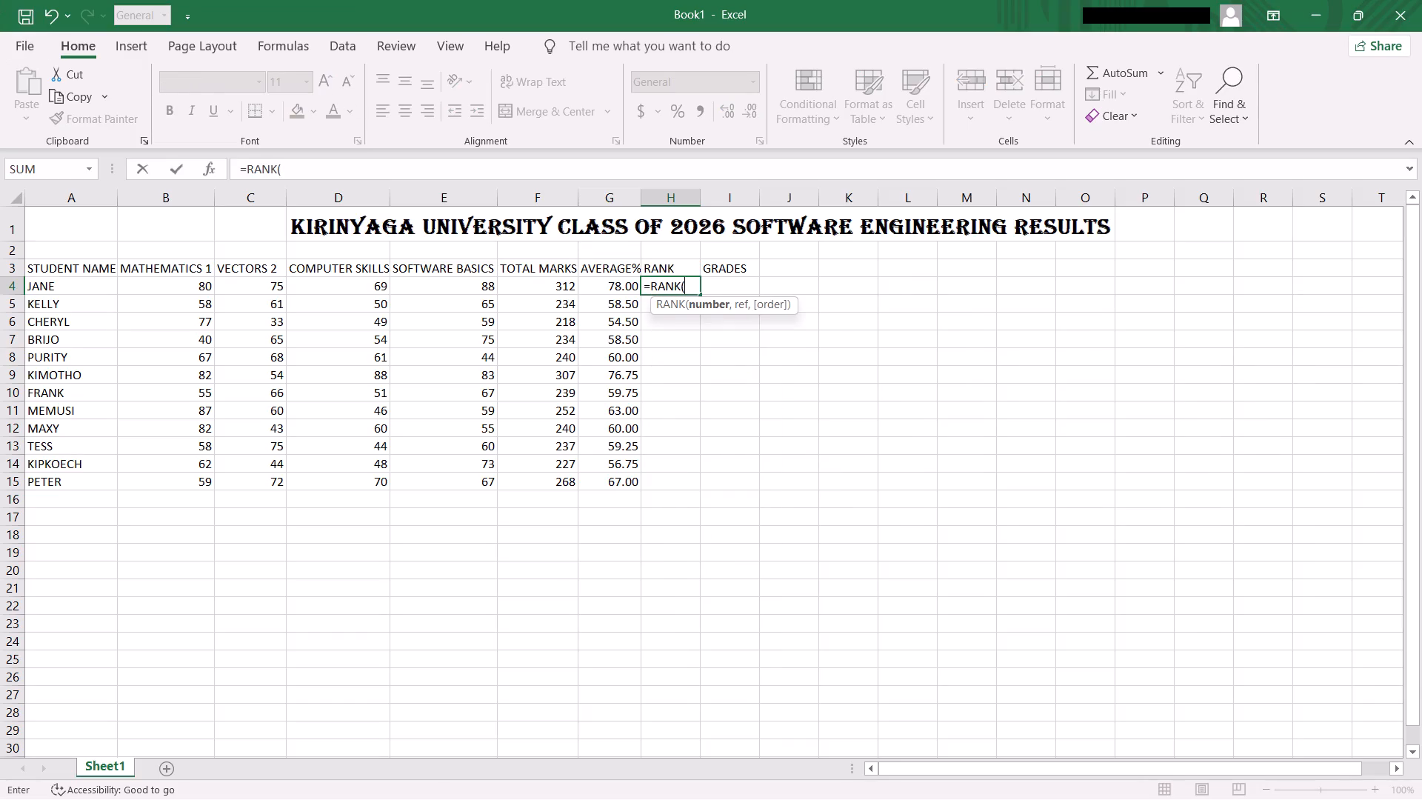
click(555, 284)
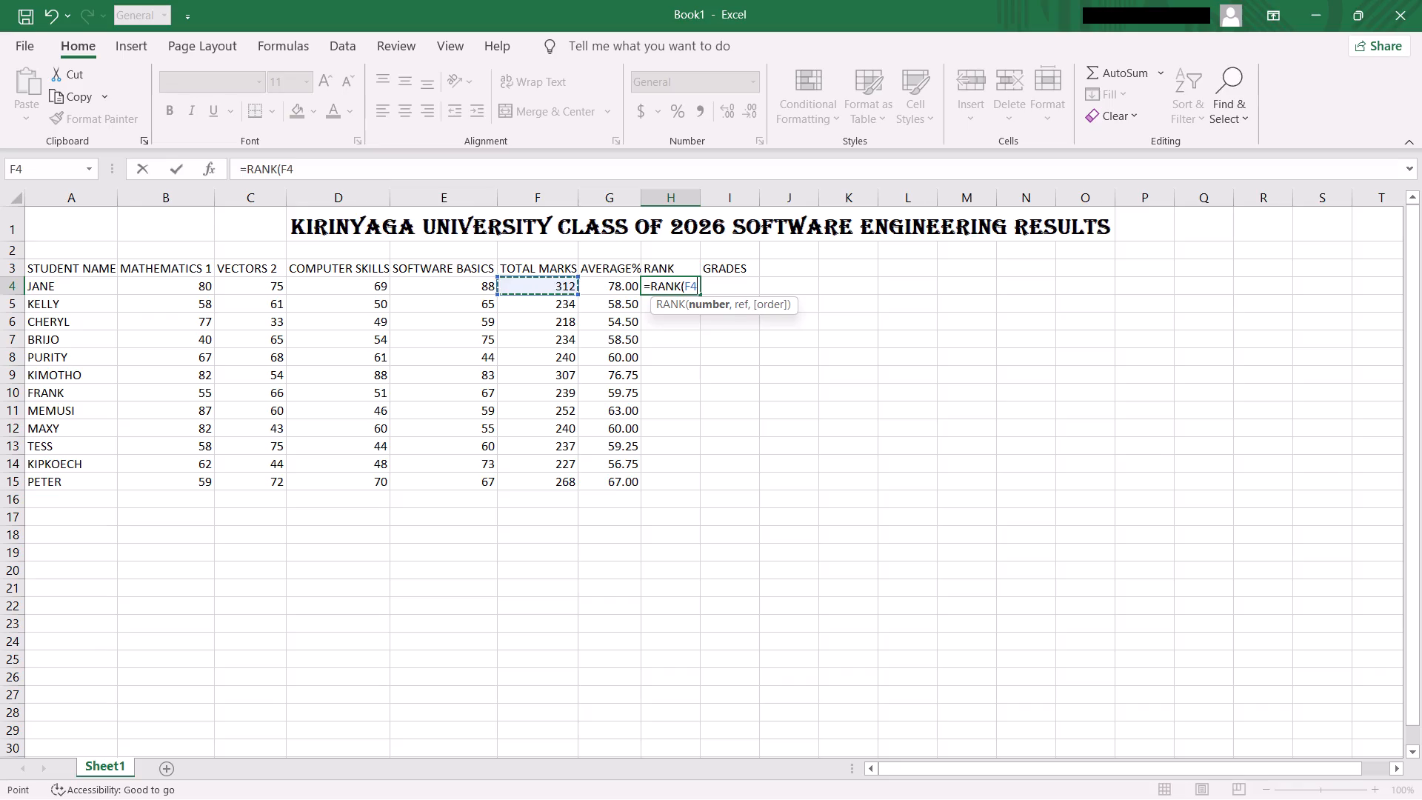
key(comma)
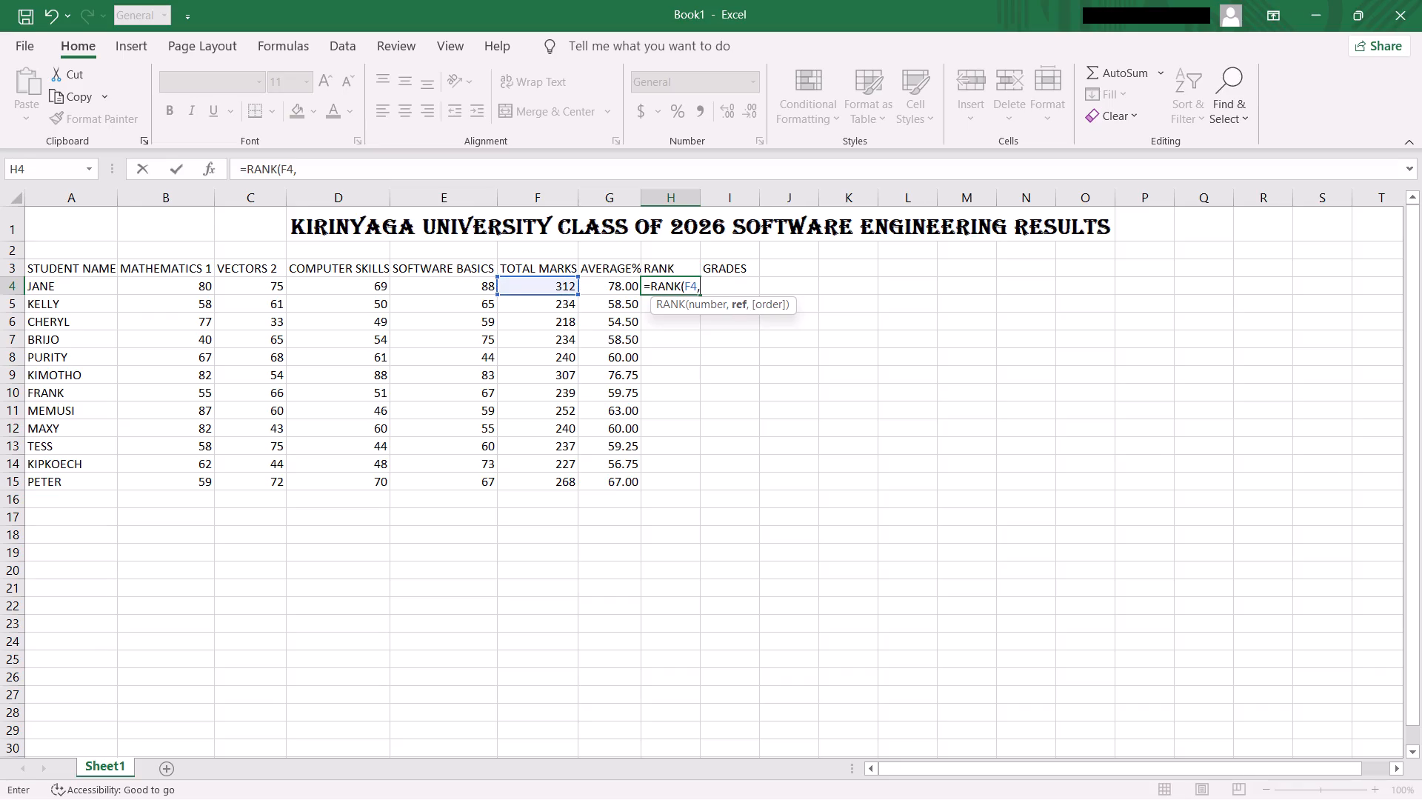
drag(562, 285, 560, 366)
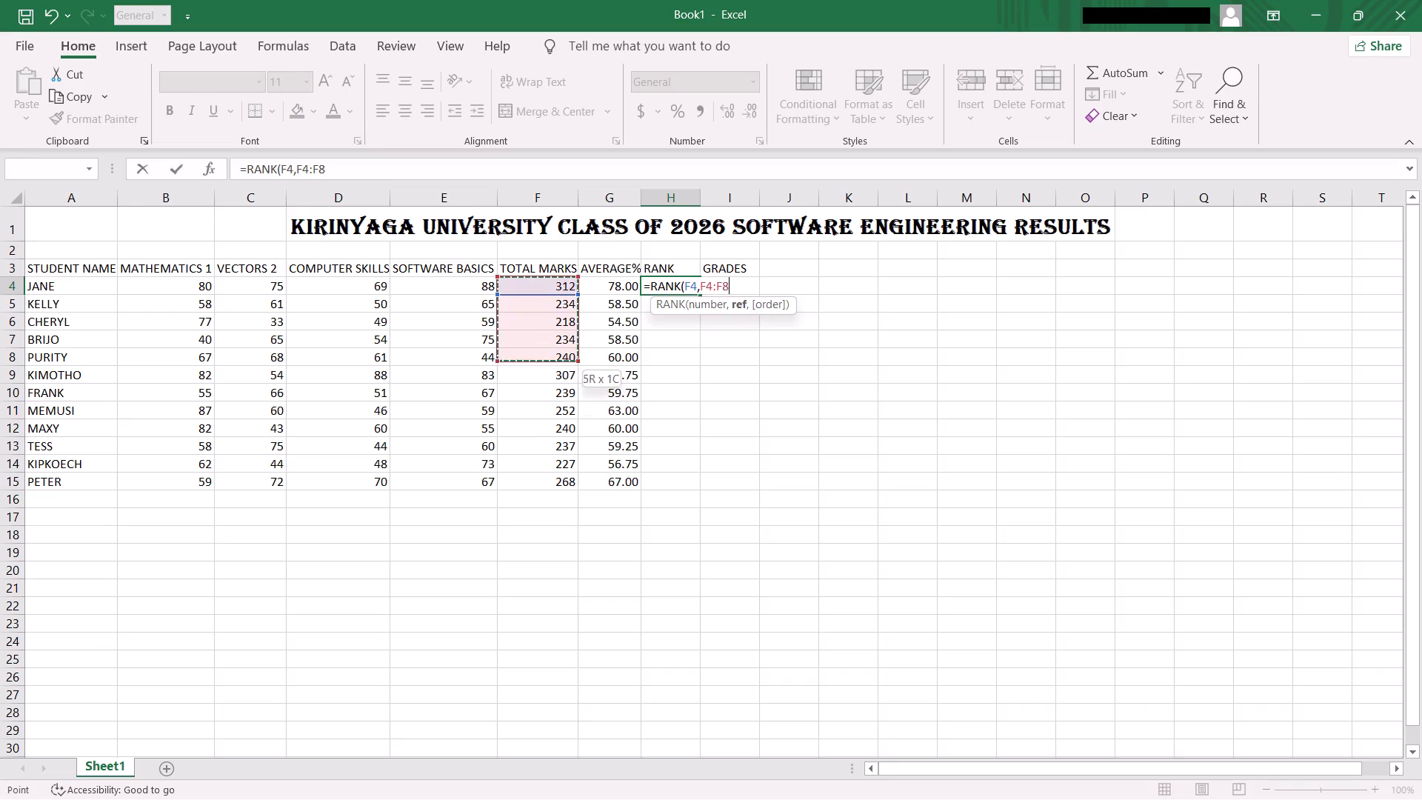
drag(560, 366, 559, 479)
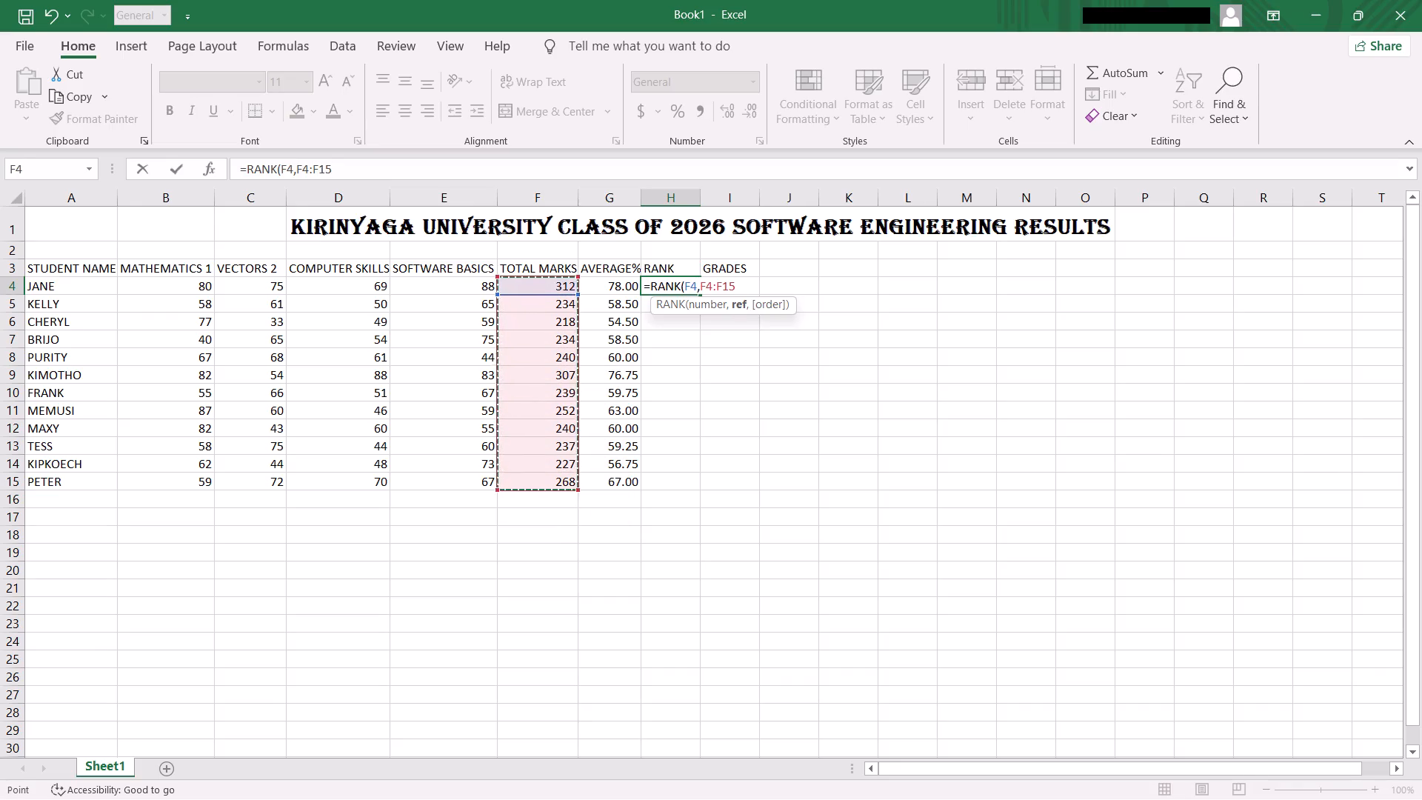
key(shift+parenright)
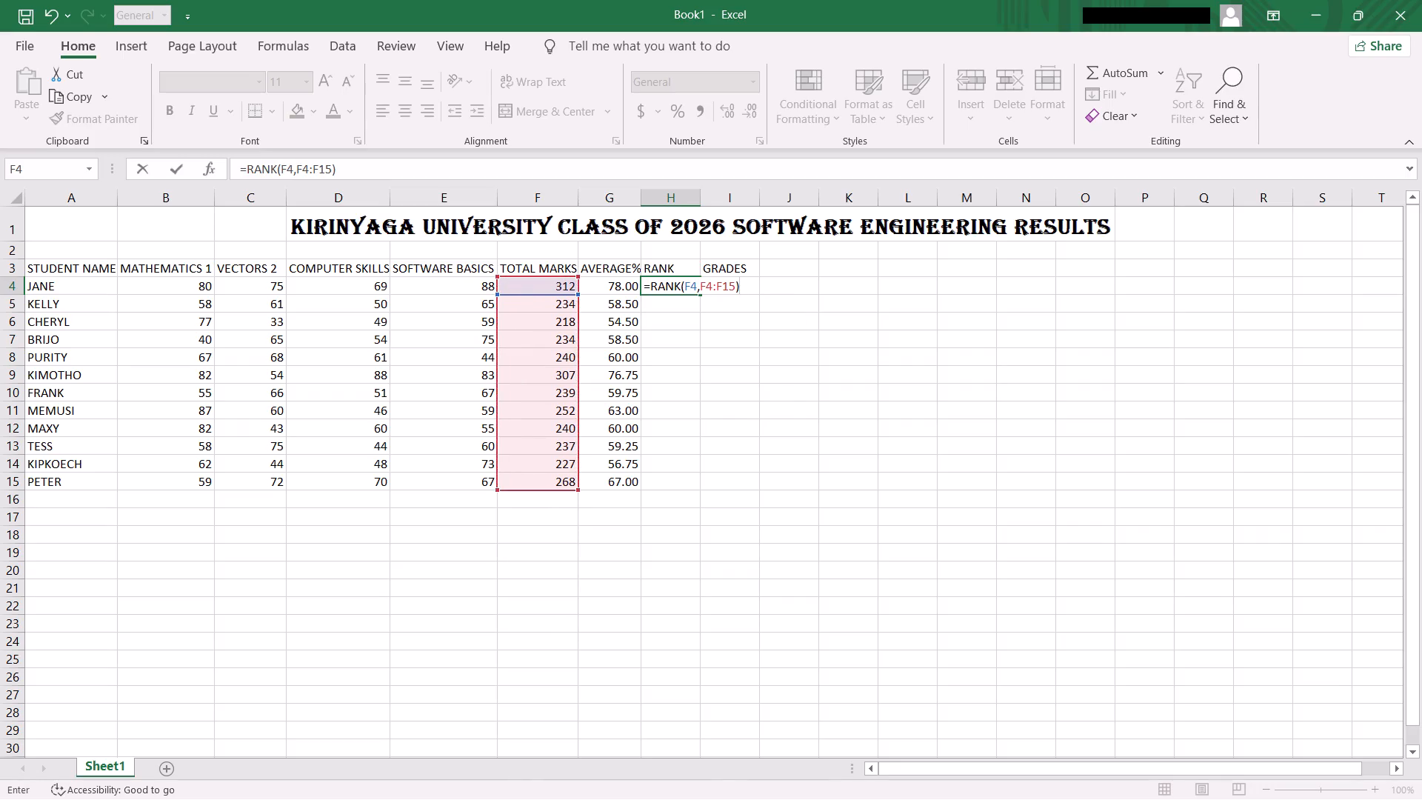
click(707, 286)
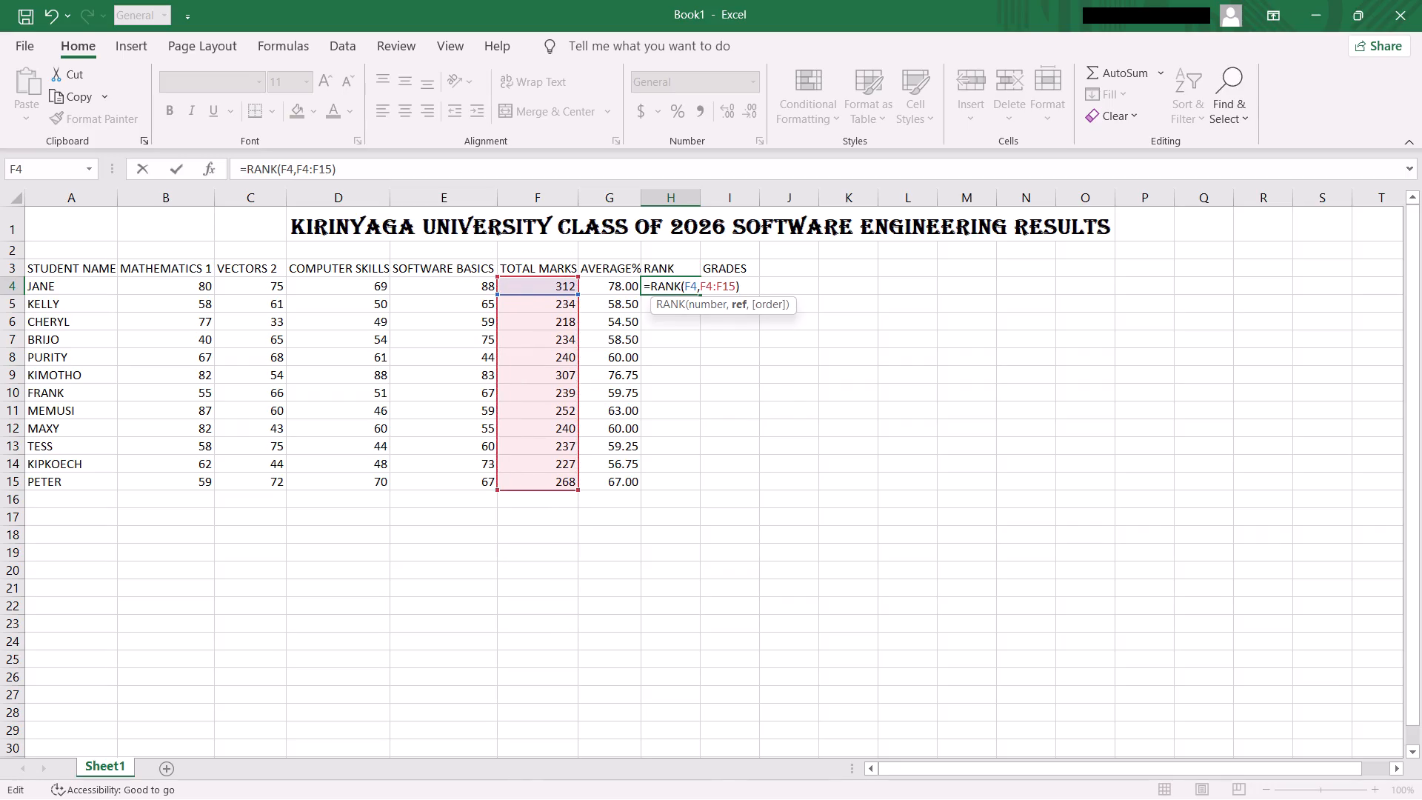
key(shift+dollar)
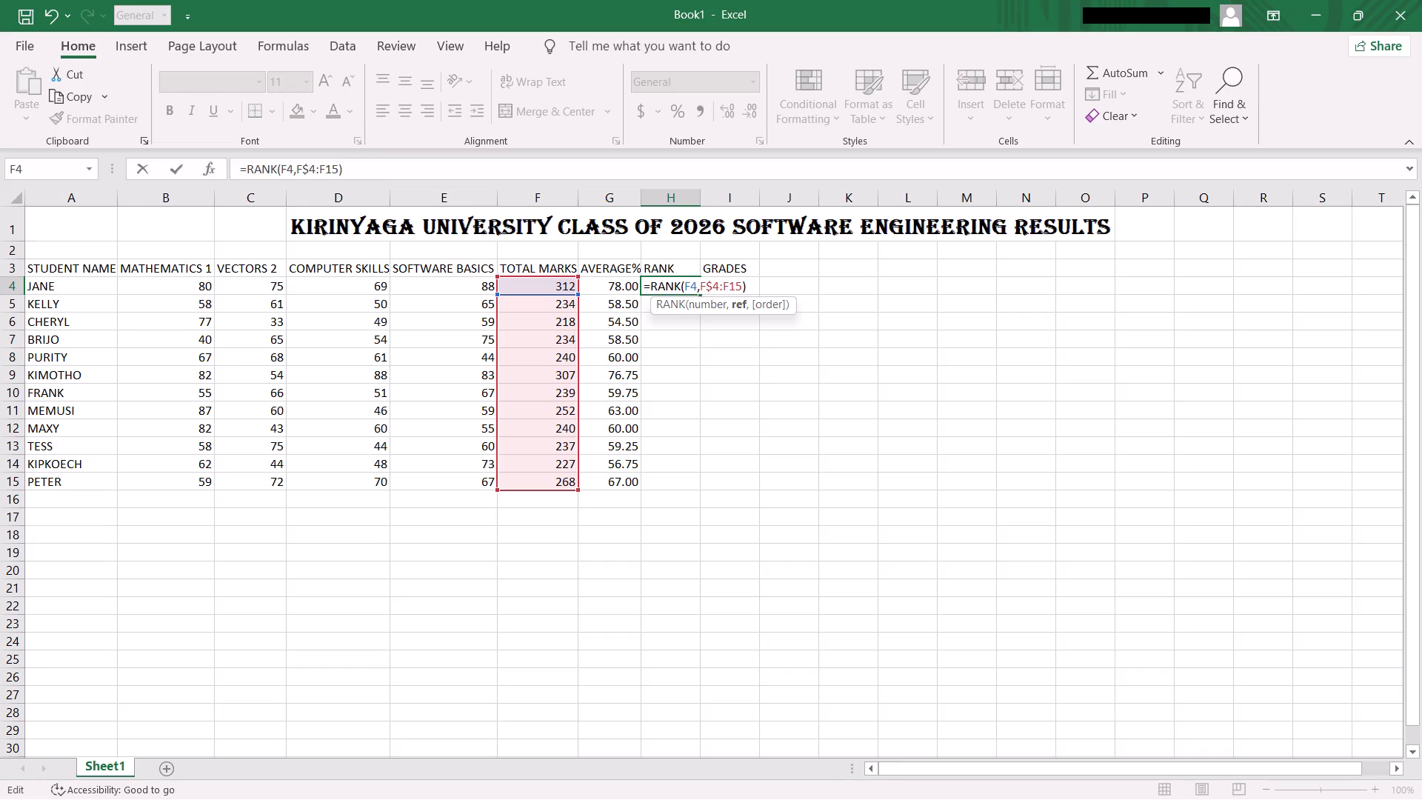
click(730, 286)
key(shift+dollar)
key(Return)
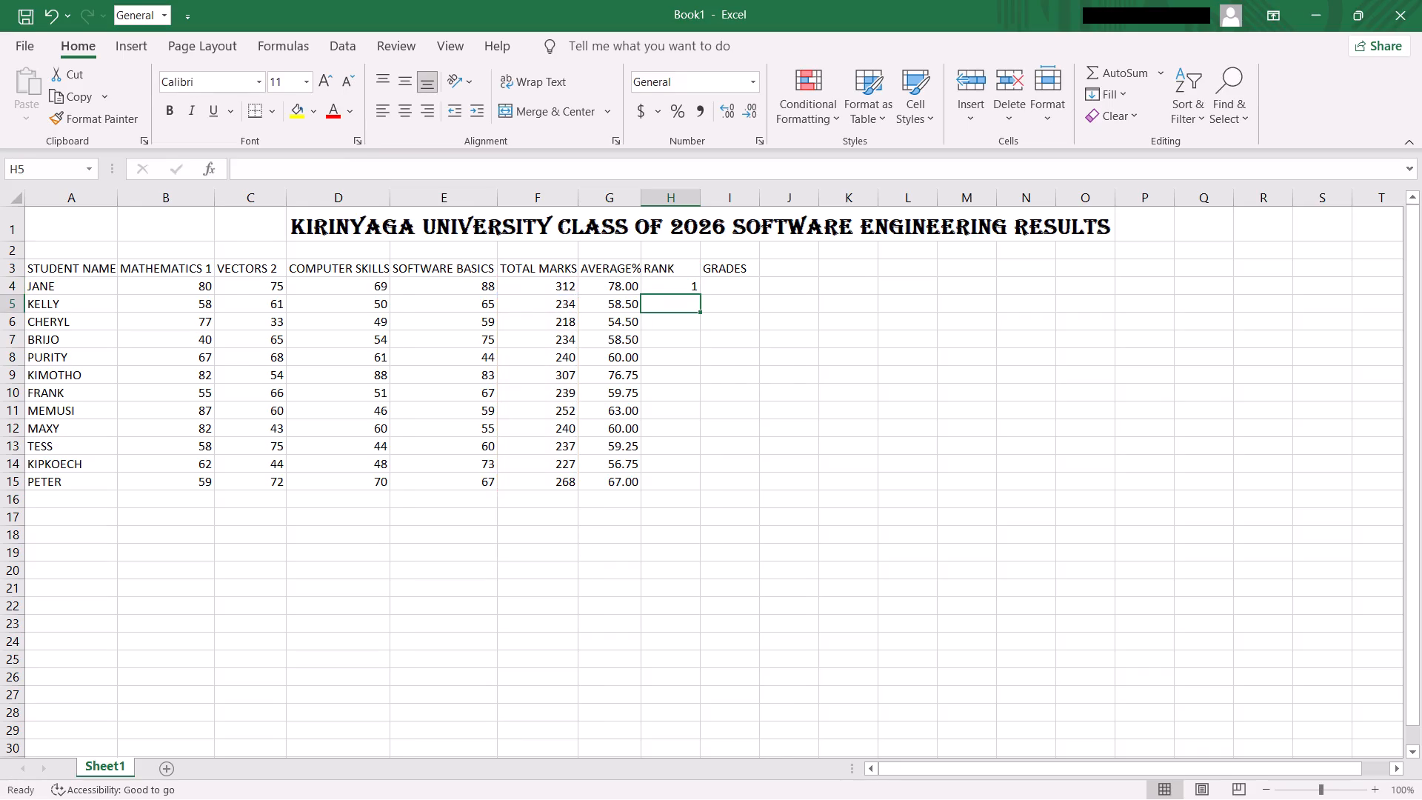
Fill the total-marks rank formula from H4 down to H15 for the remaining students, KELLY through PETER.
click(690, 284)
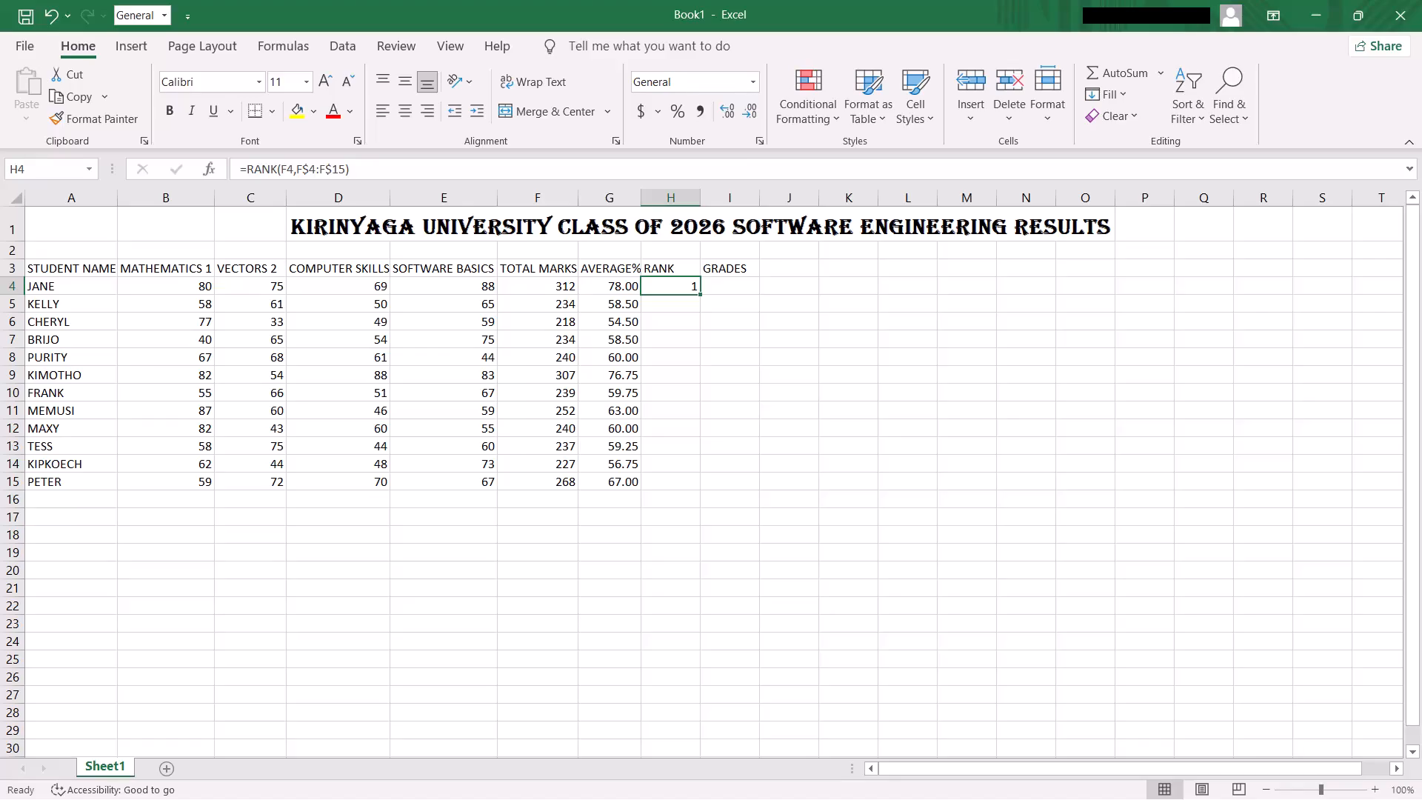
drag(698, 293, 686, 369)
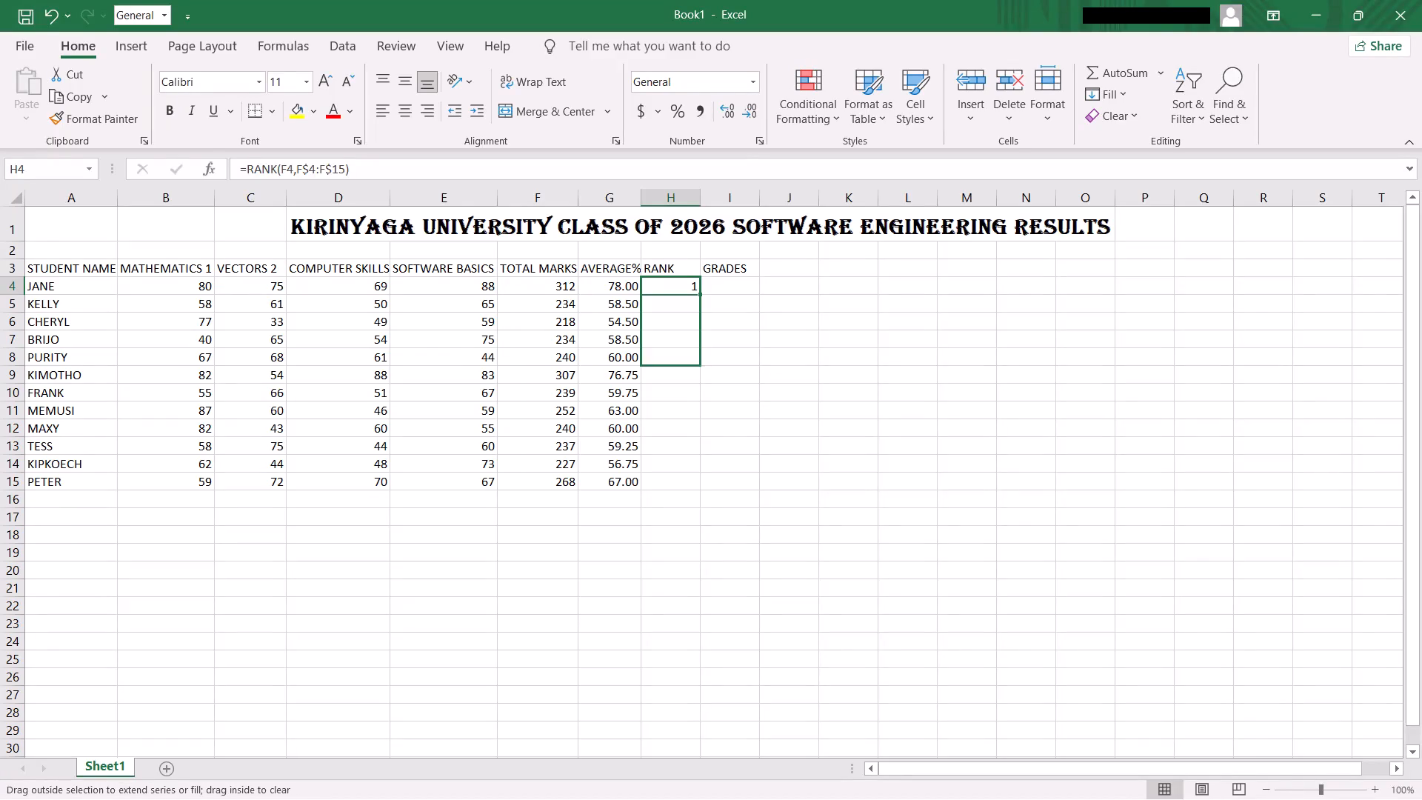
drag(686, 369, 695, 479)
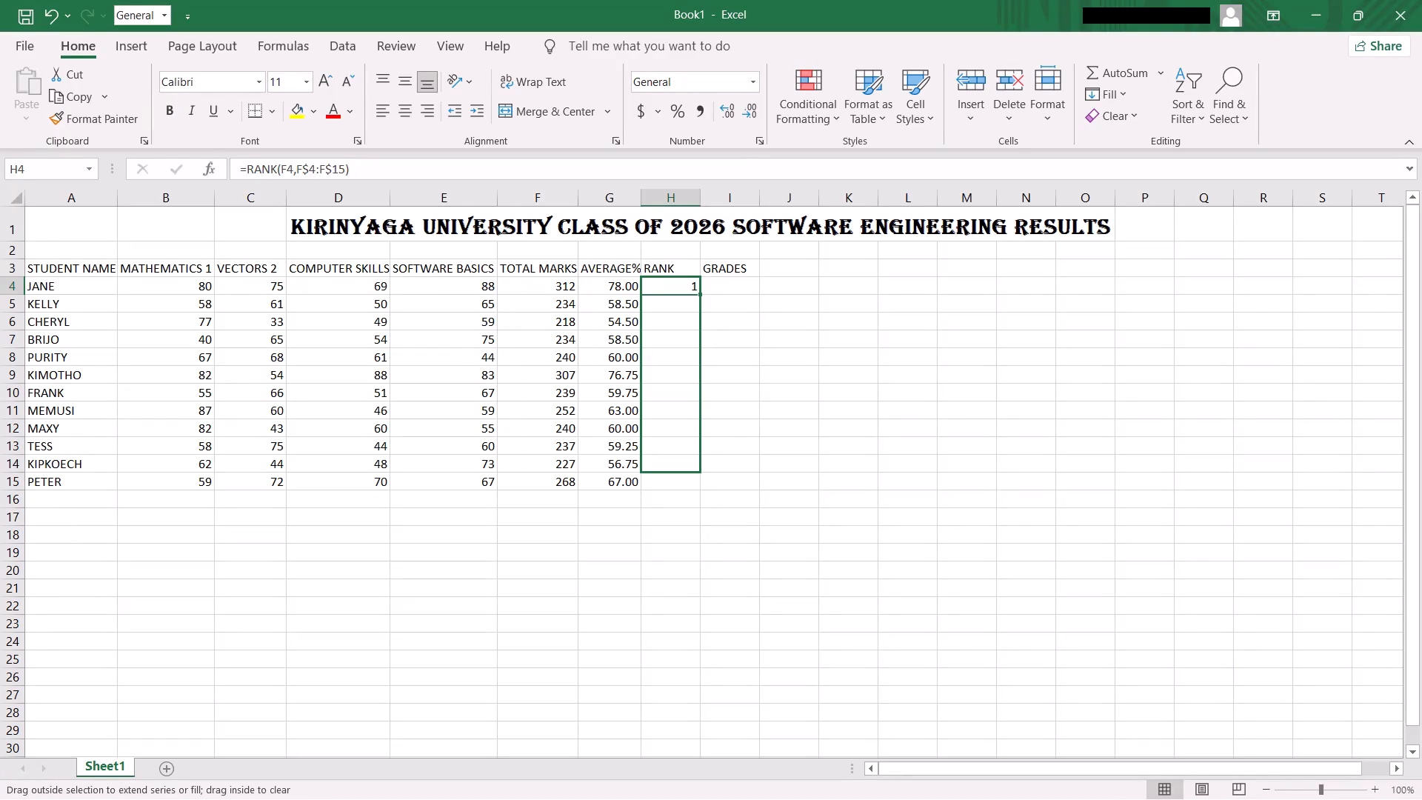
drag(695, 479, 700, 486)
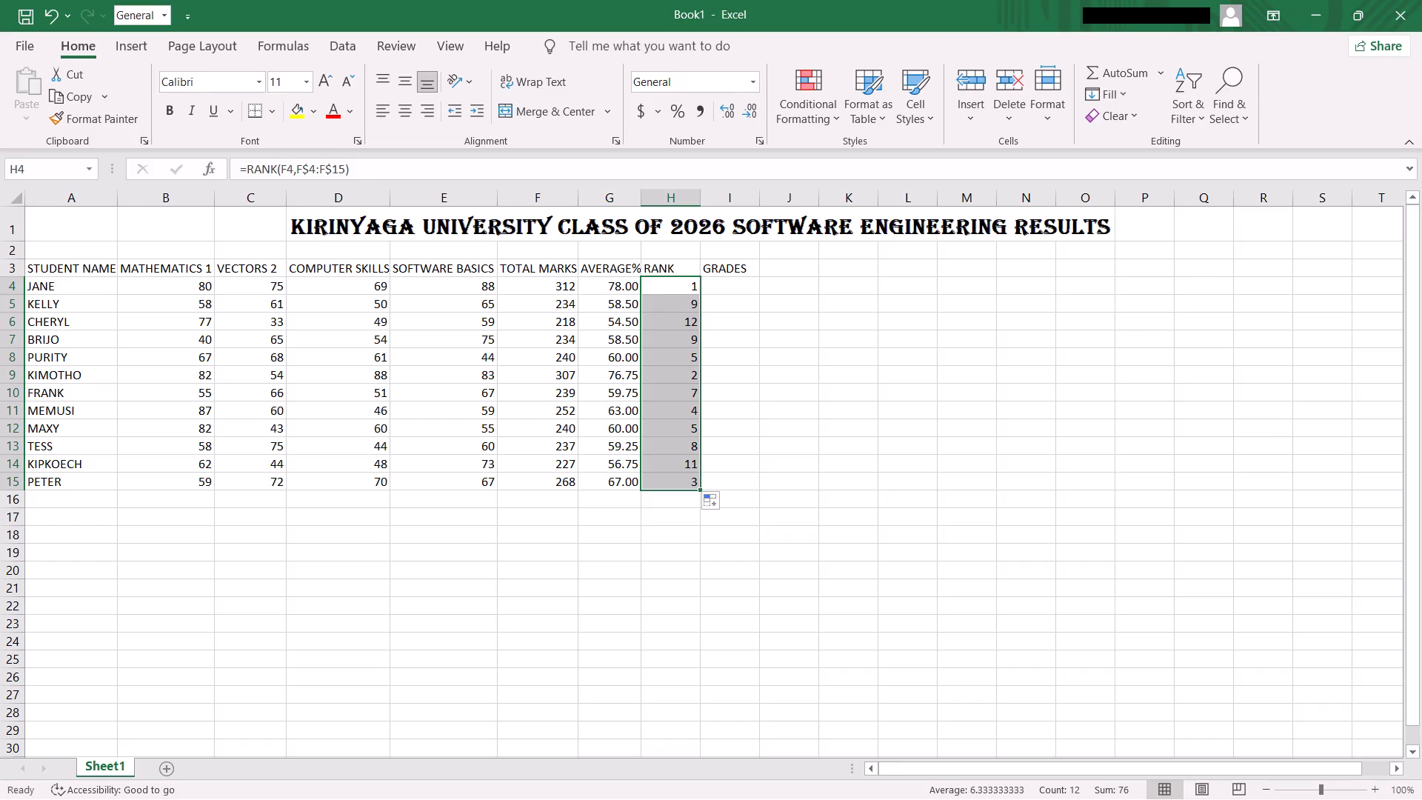
Change MAXY's VECTORS 2 mark in cell C12 to 90.
click(278, 427)
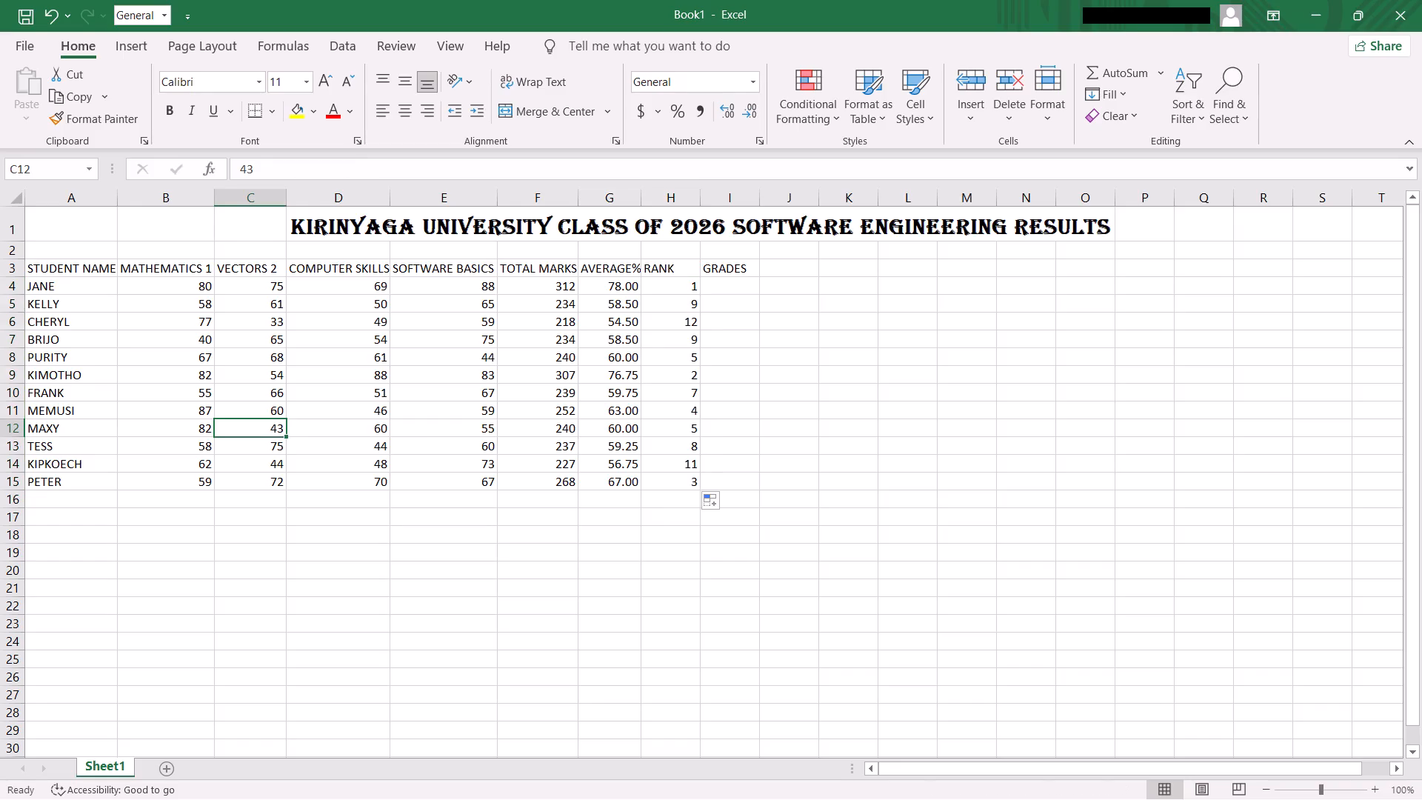
key(BackSpace)
text(90)
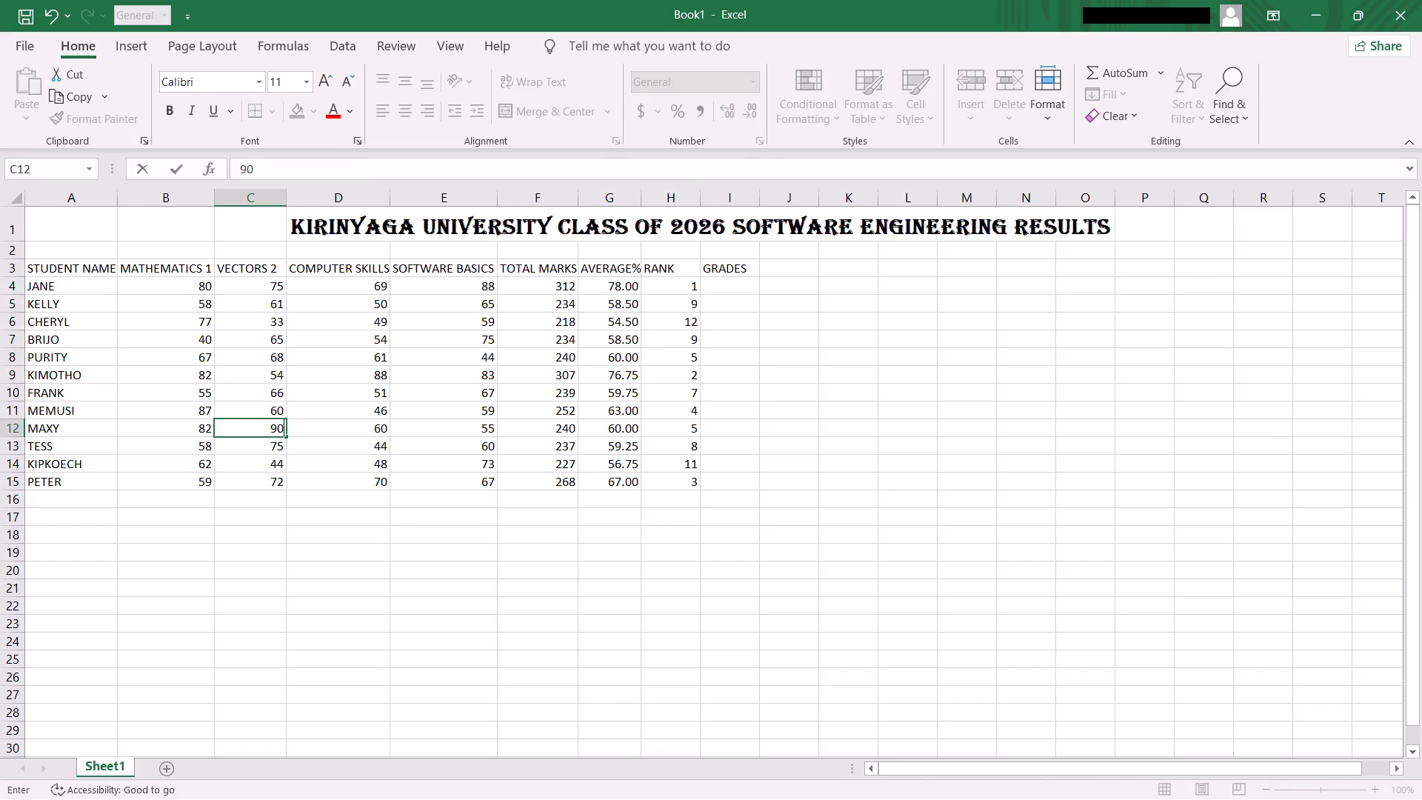
key(Return)
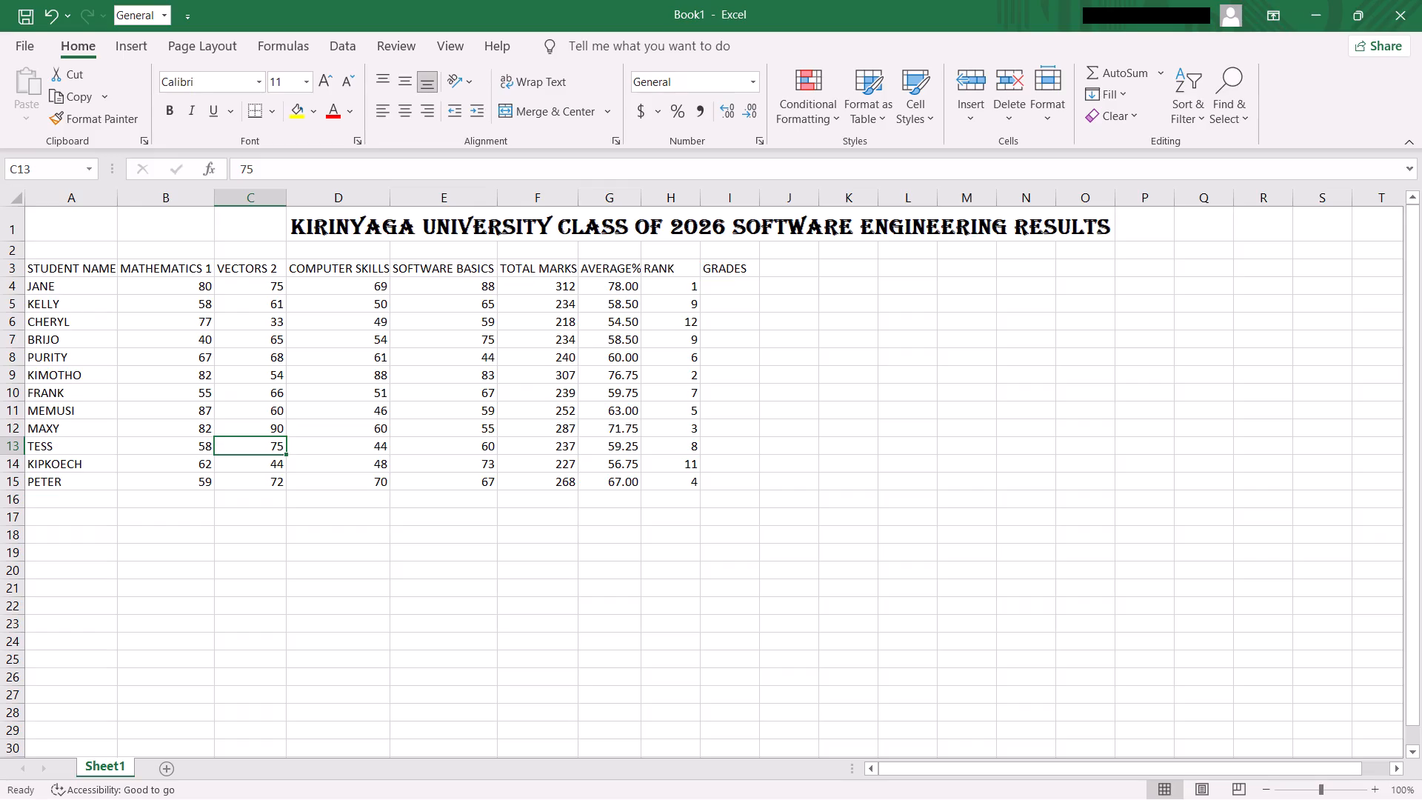
Calculate JANE's grade in cell I4 from the average with the formula =IF(G4>70,"A",IF(G4>60,"B",IF(G4>50,"C"))).
click(748, 285)
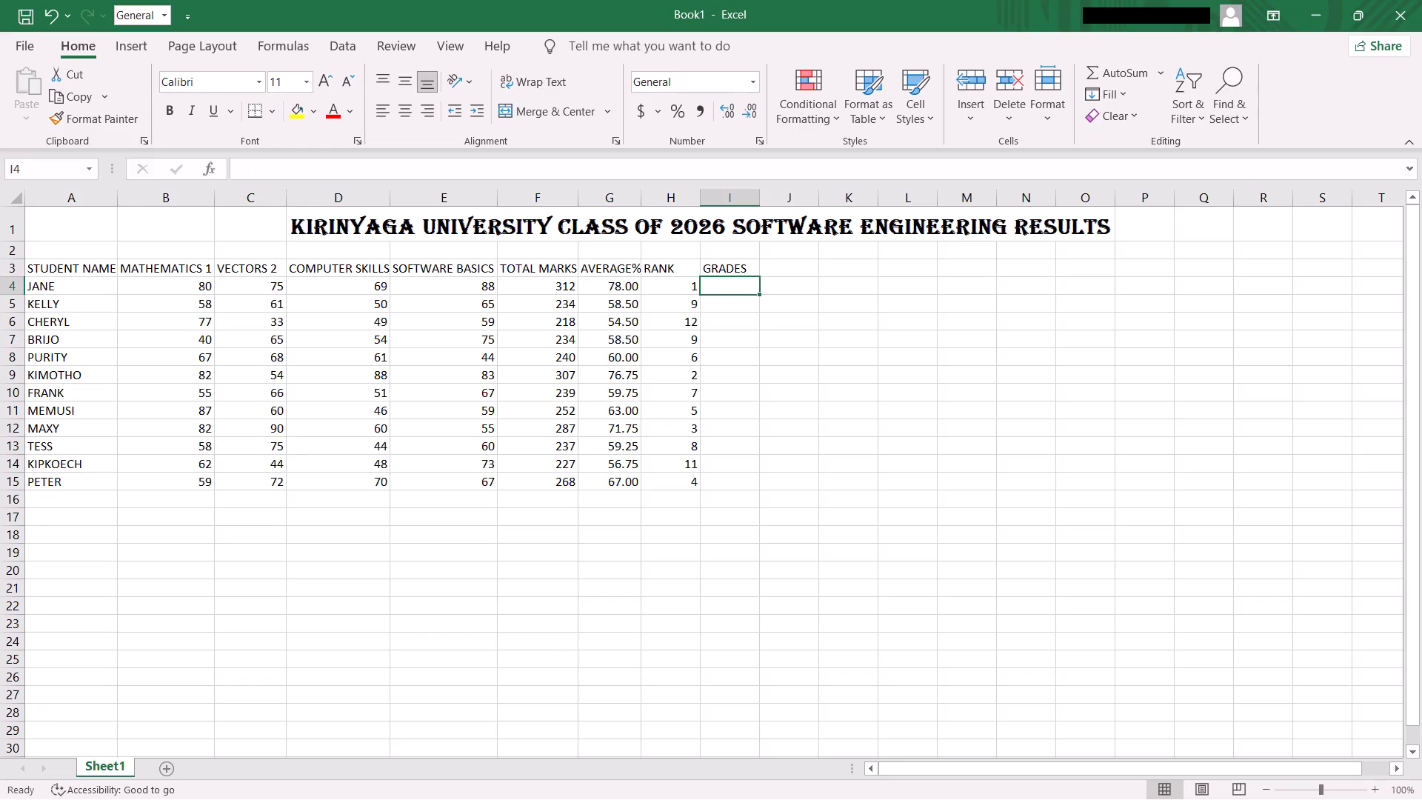
key(equal)
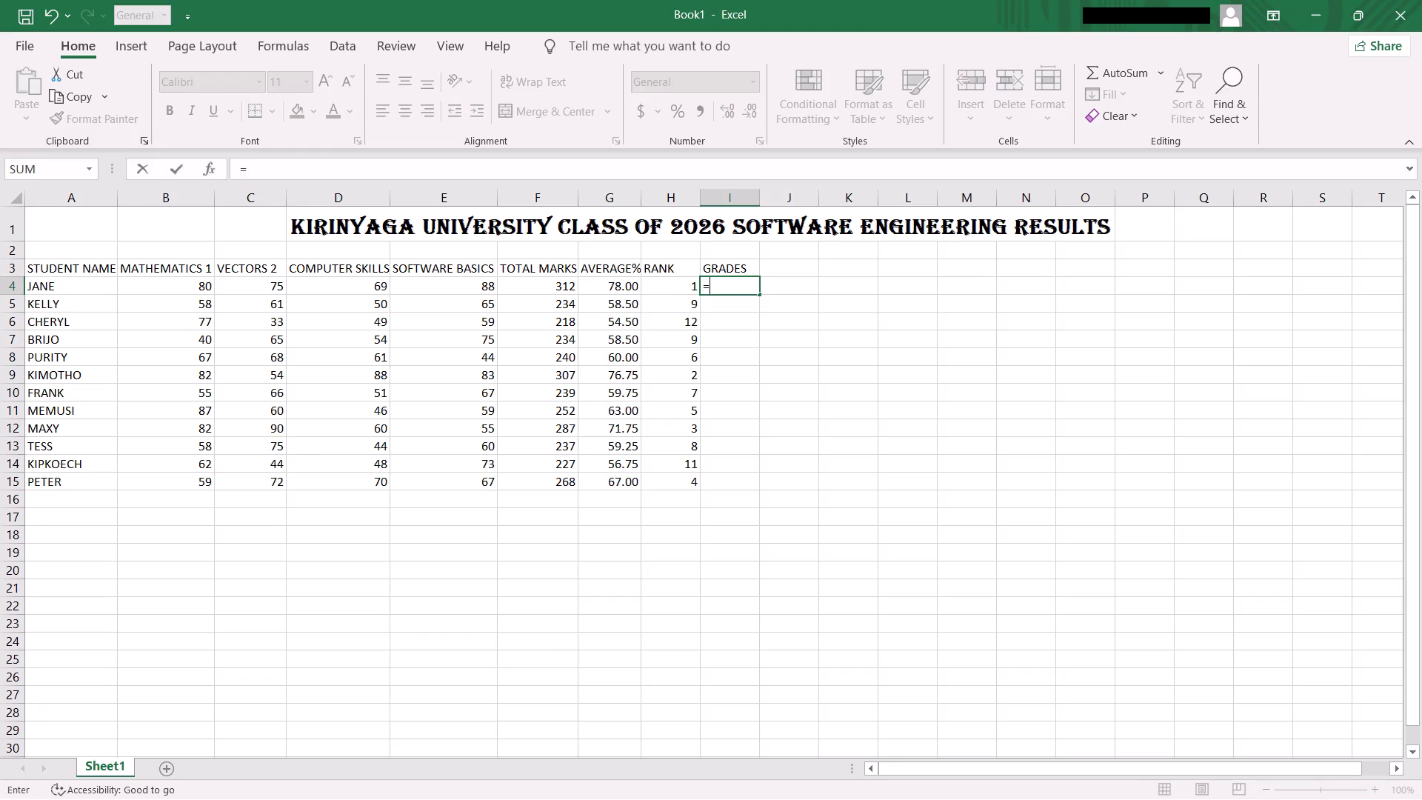
text(IF)
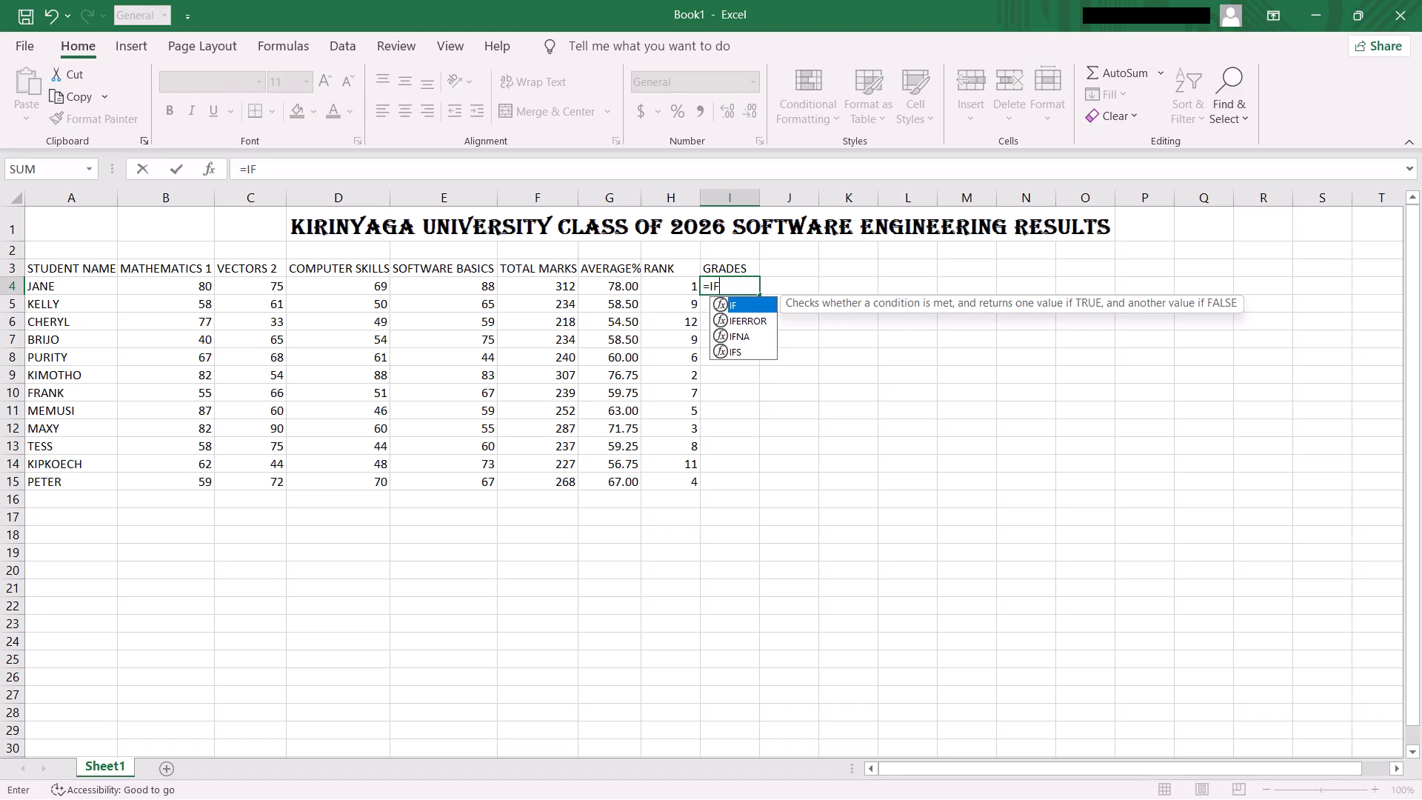
key(9)
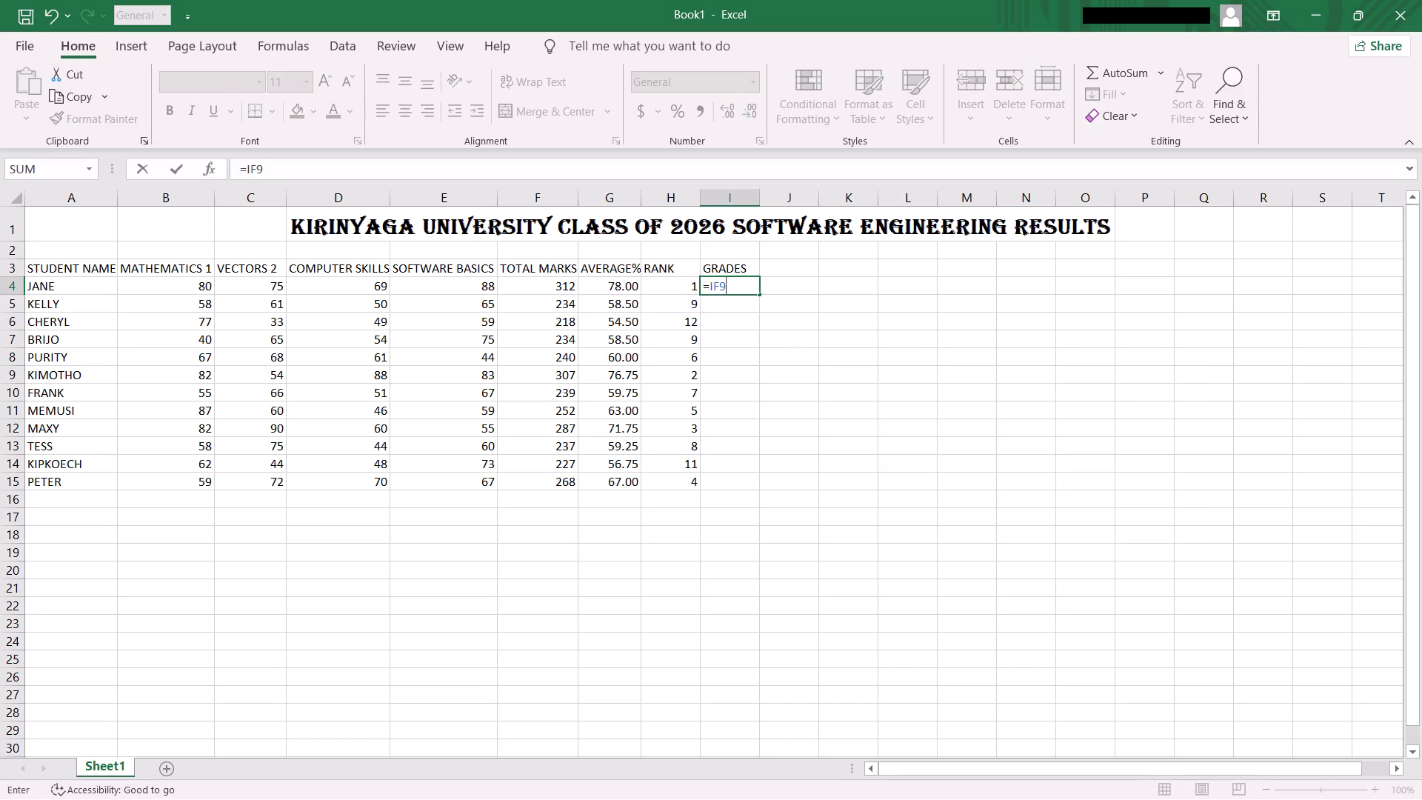
key(BackSpace)
key(shift+parenleft)
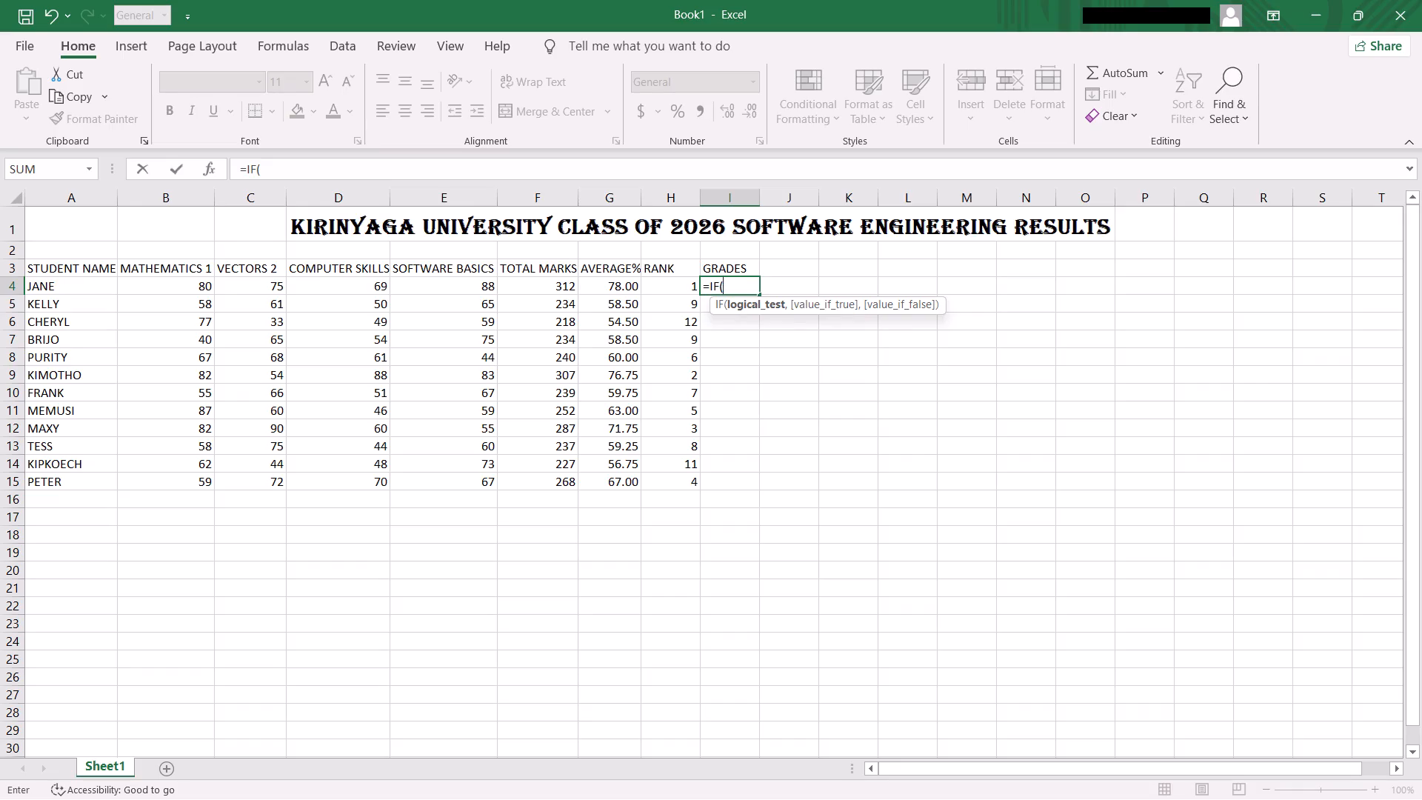
text(32)
key(BackSpace)
key(BackSpace)
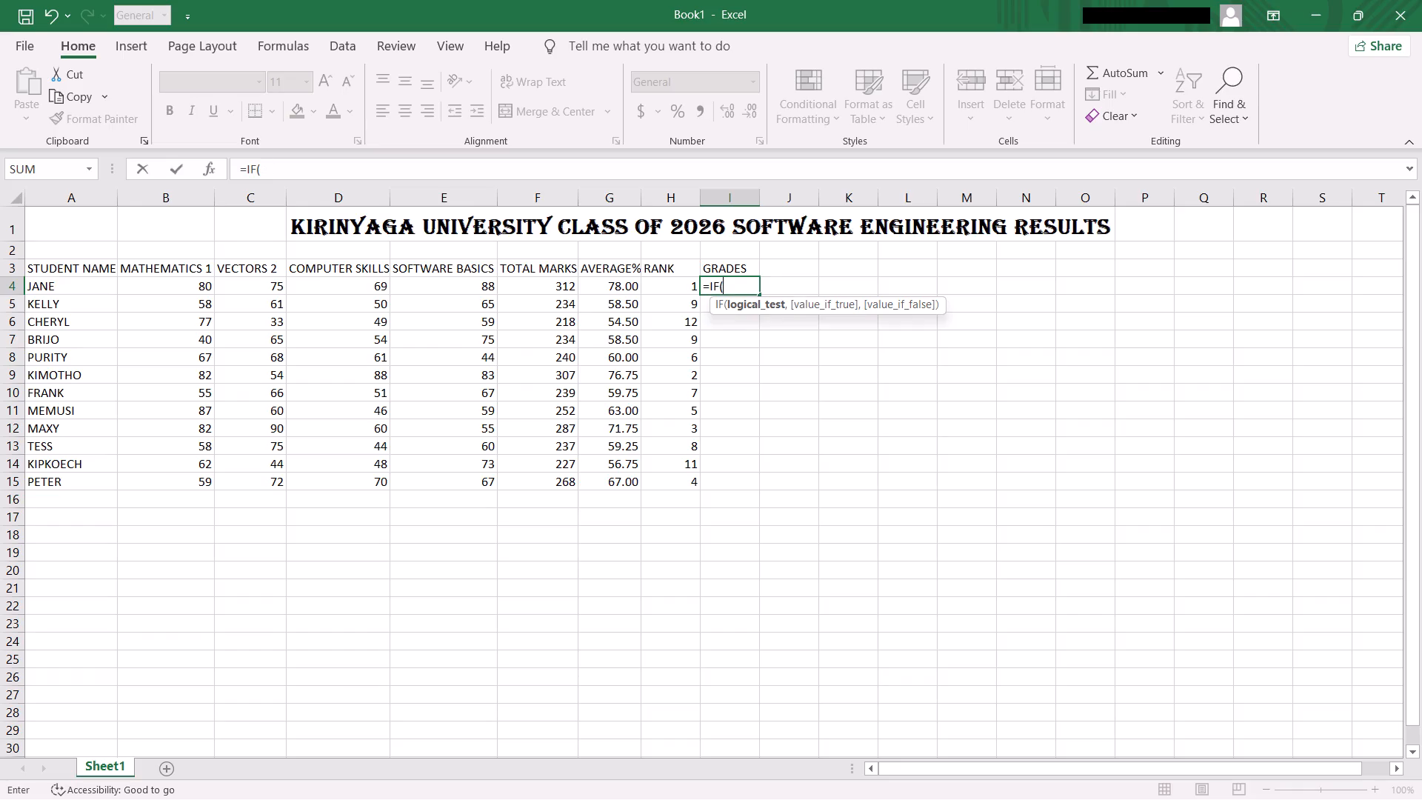
click(627, 290)
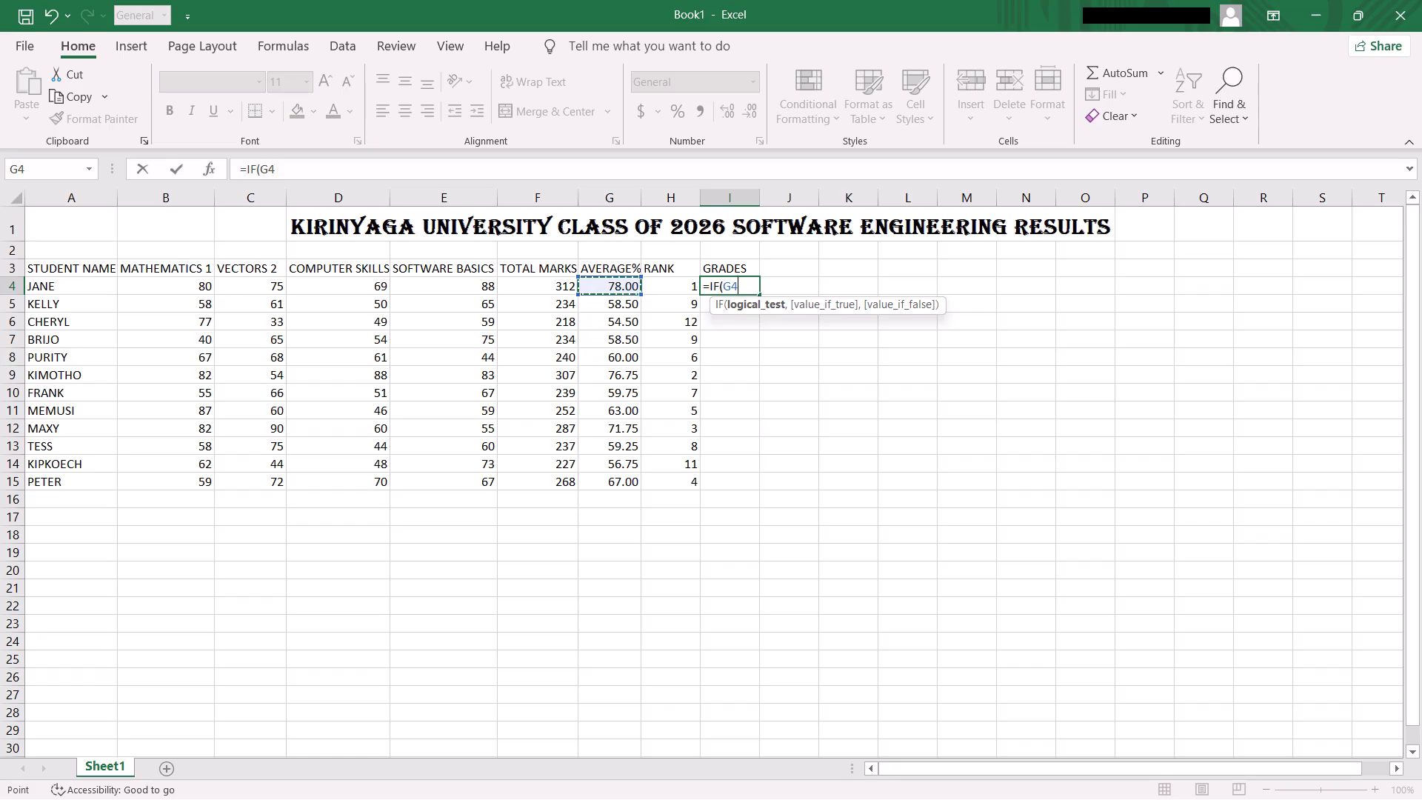
key(shift+greater)
text(70)
key(comma)
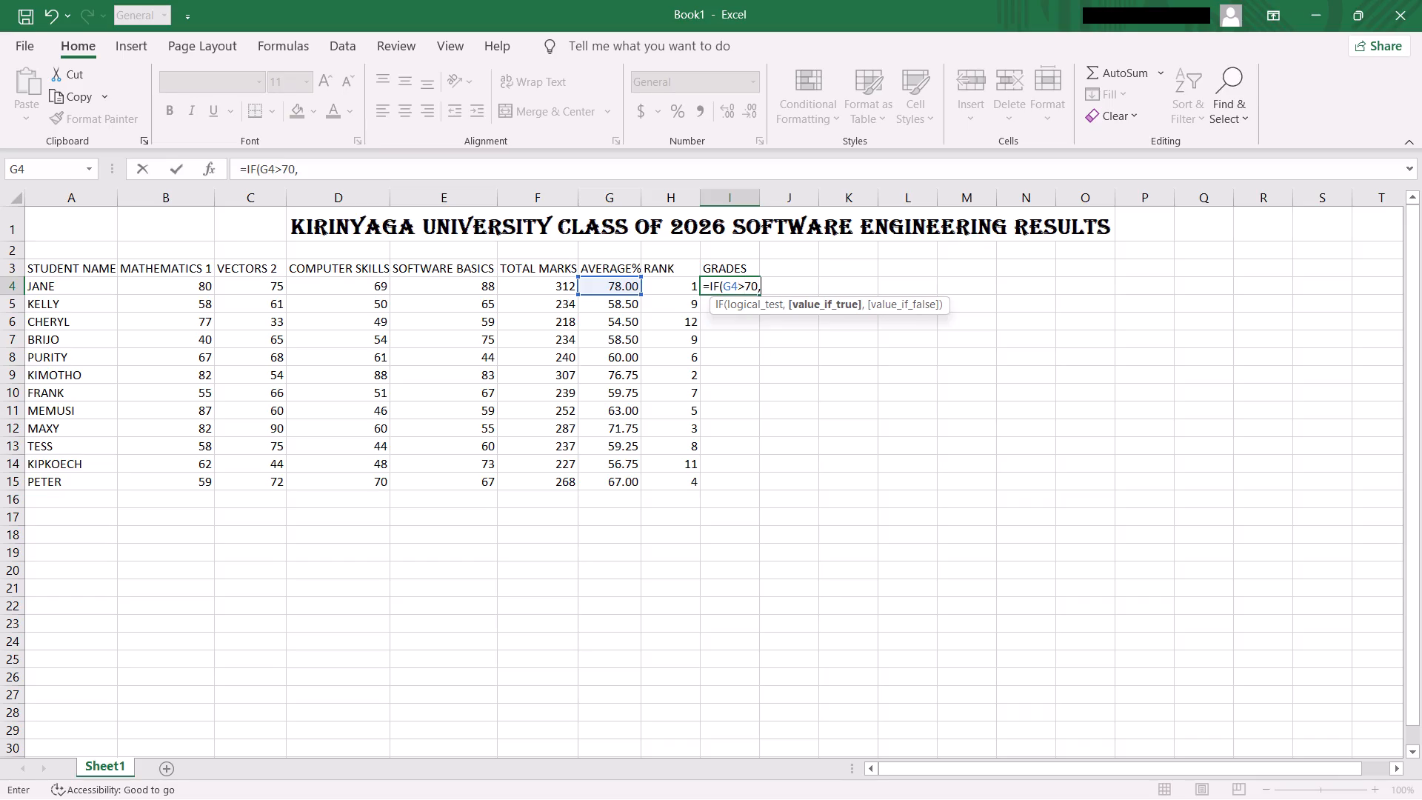
key(shift+quotedbl)
key(a)
key(shift+quotedbl)
key(comma)
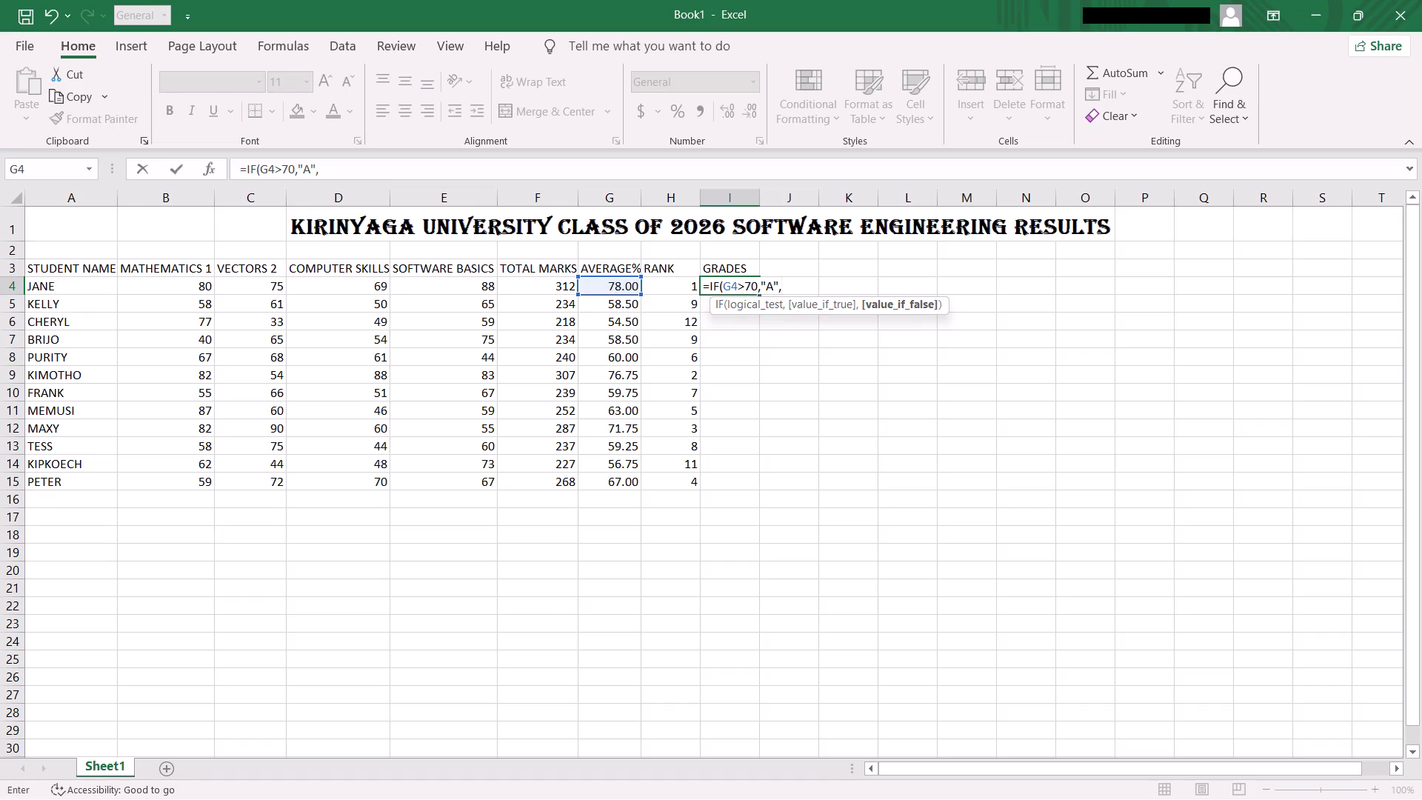
text(IF)
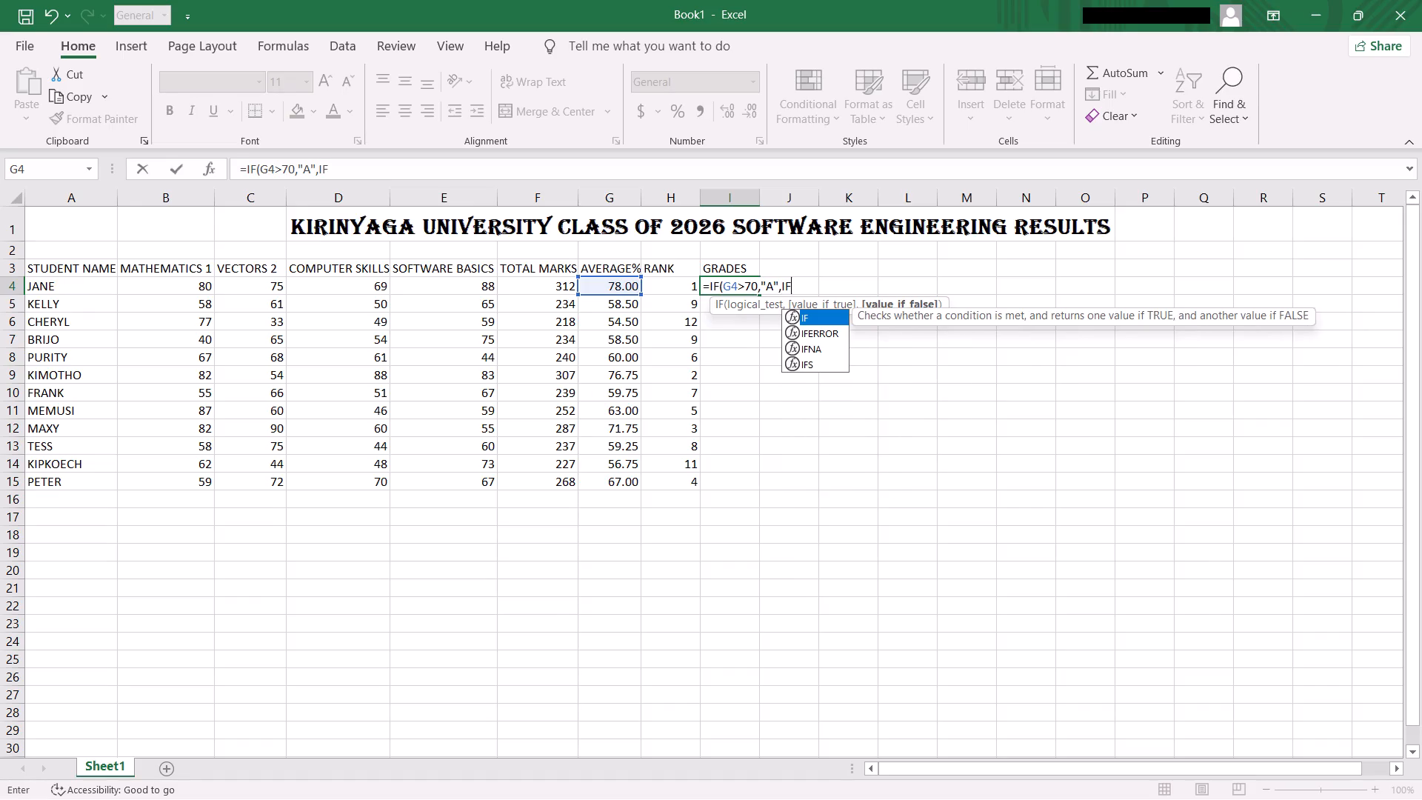
key(shift+parenleft)
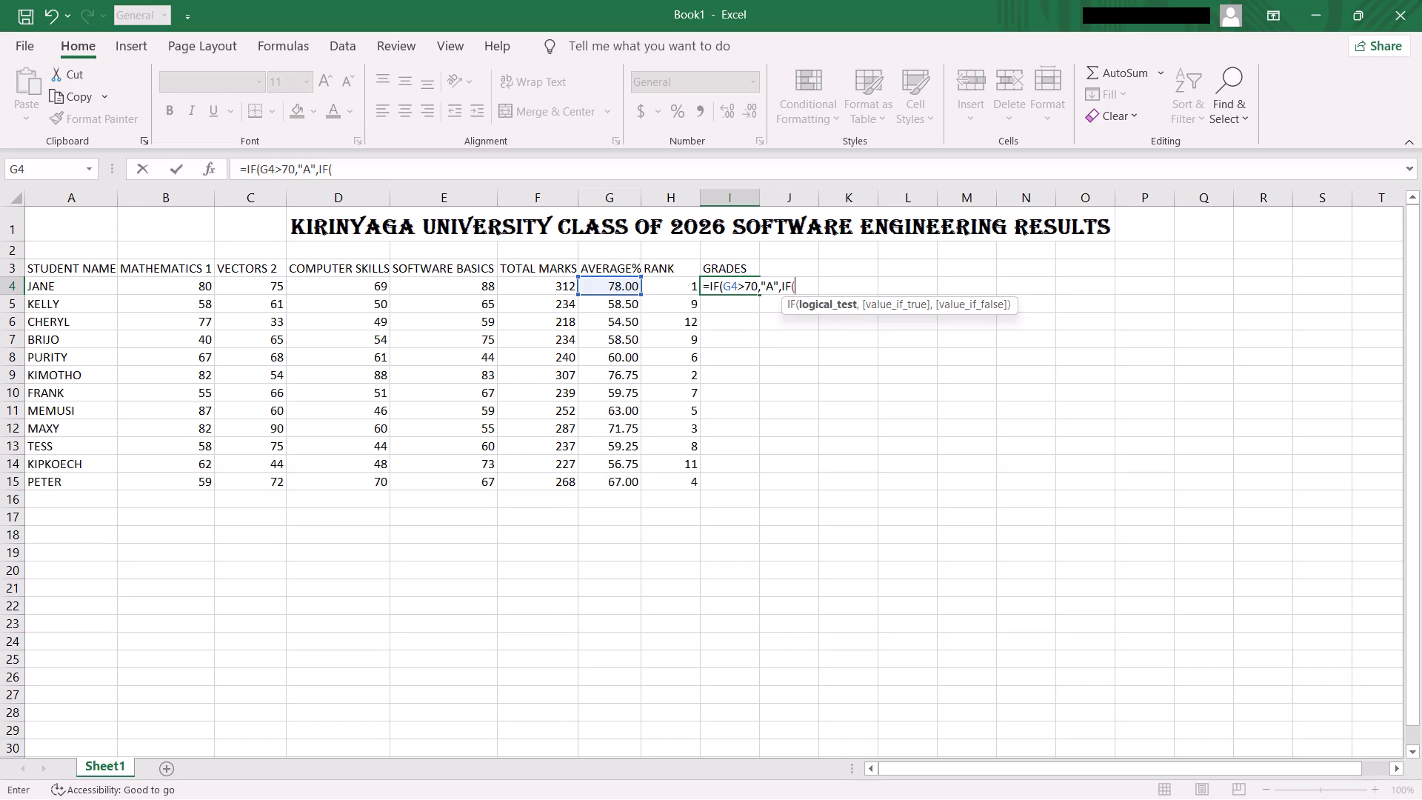
click(627, 288)
key(shift+greater)
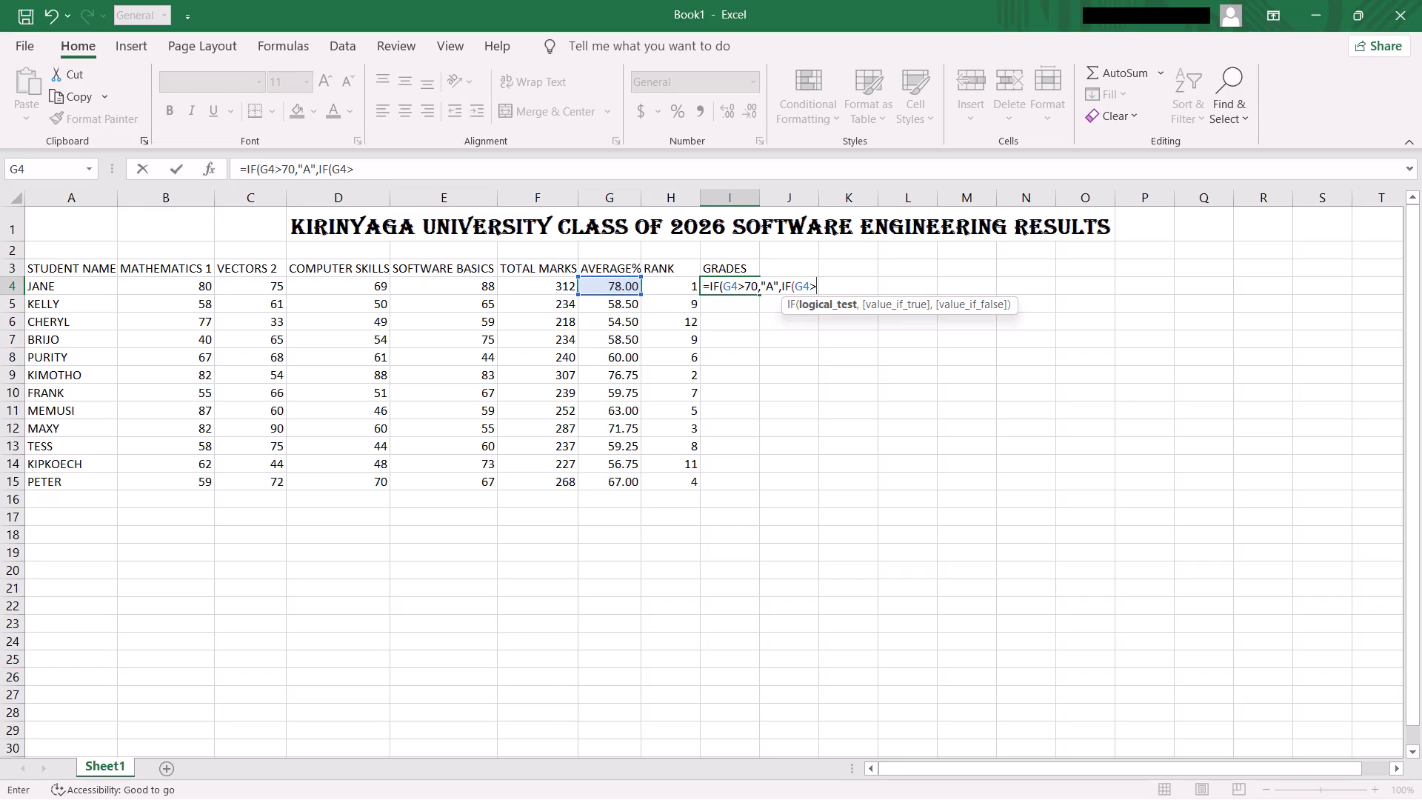
text(60)
key(comma)
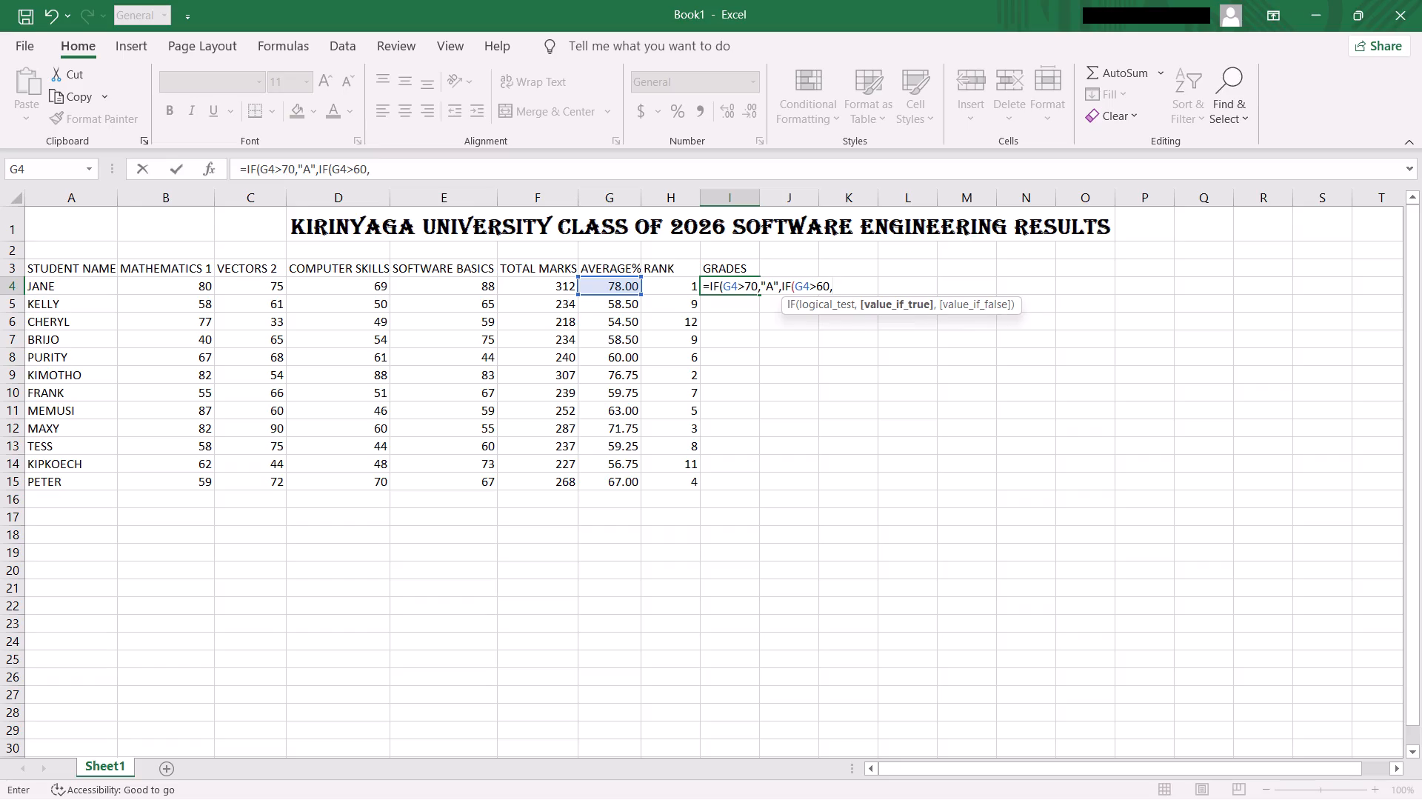
key(shift+quotedbl)
key(b)
key(shift+quotedbl)
key(comma)
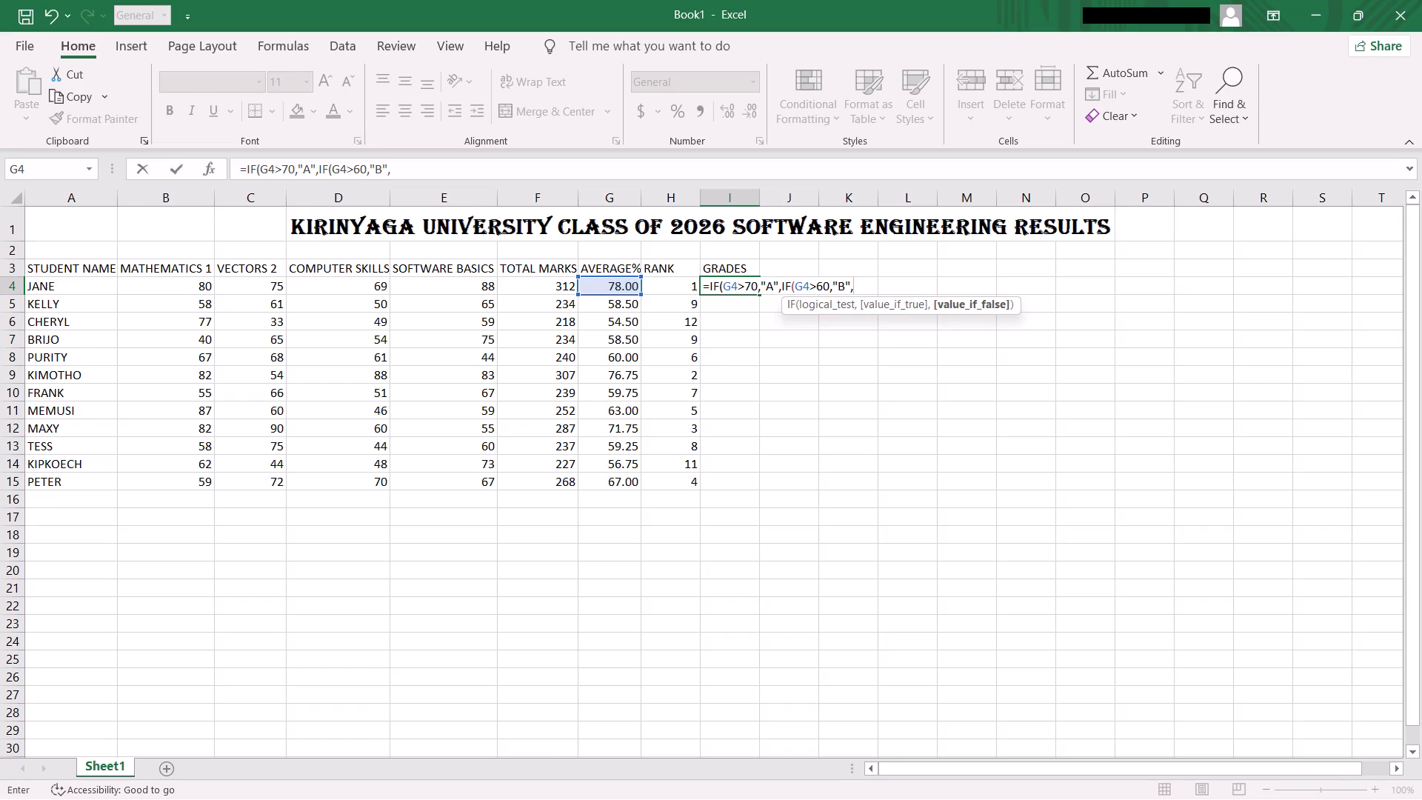
text(IF)
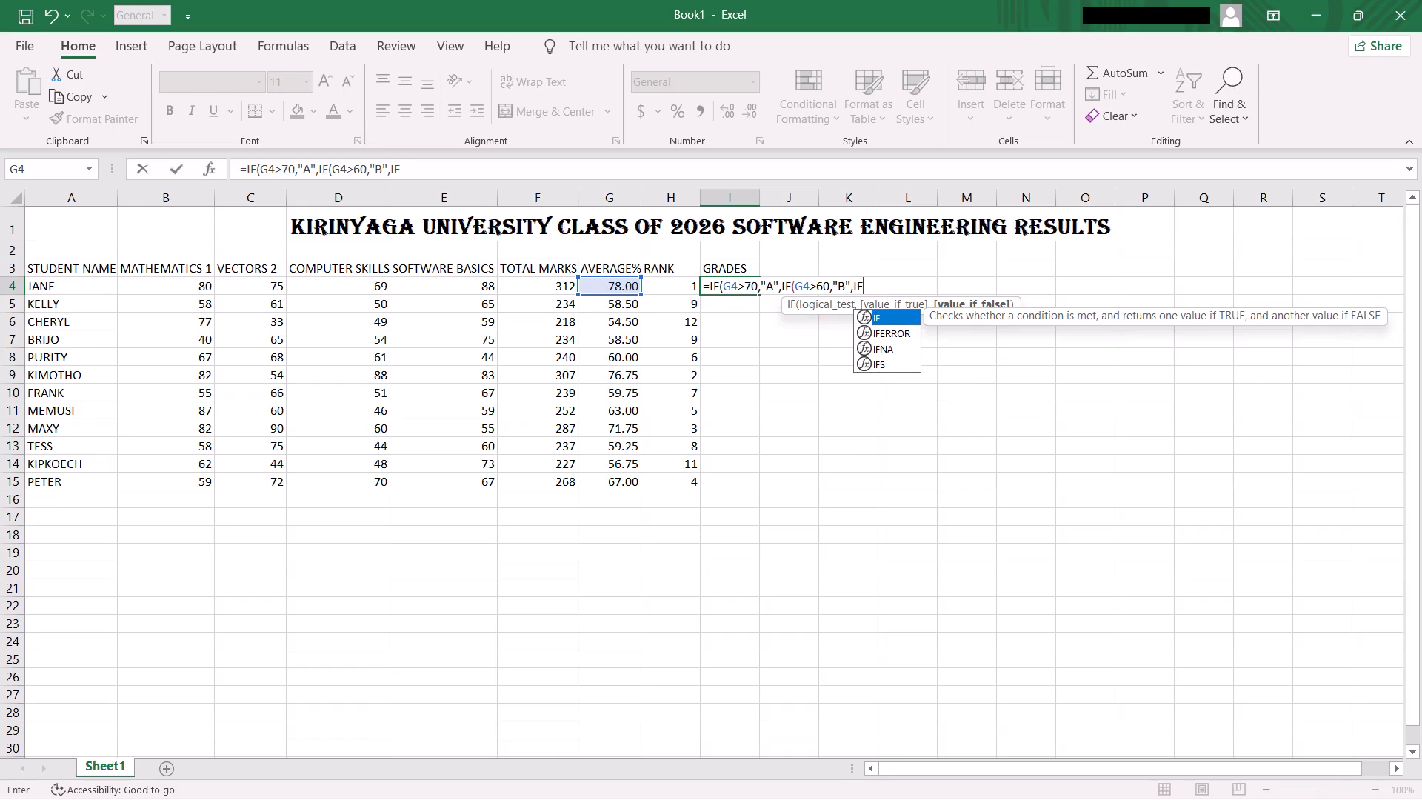
key(shift+parenleft)
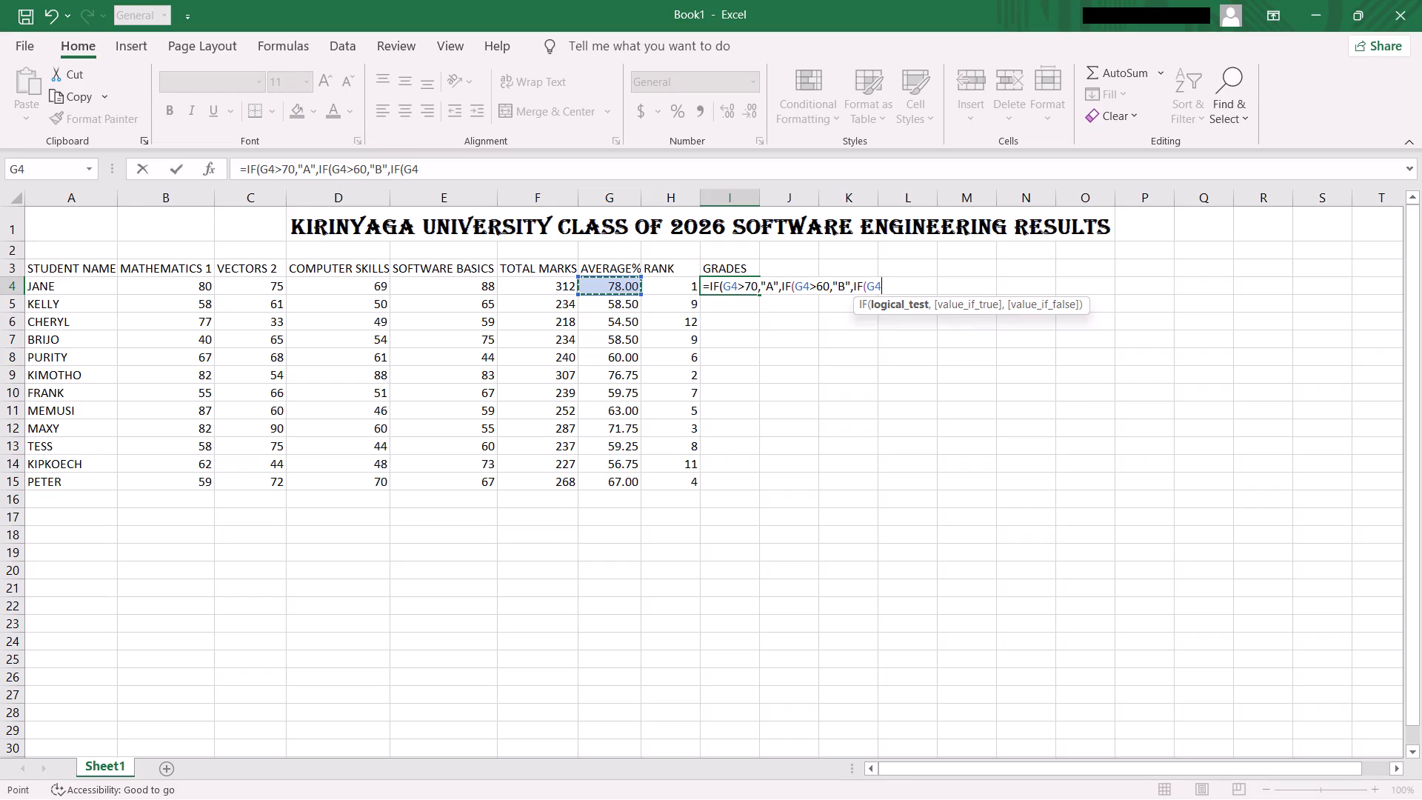
key(shift+greater)
key(5)
key(0)
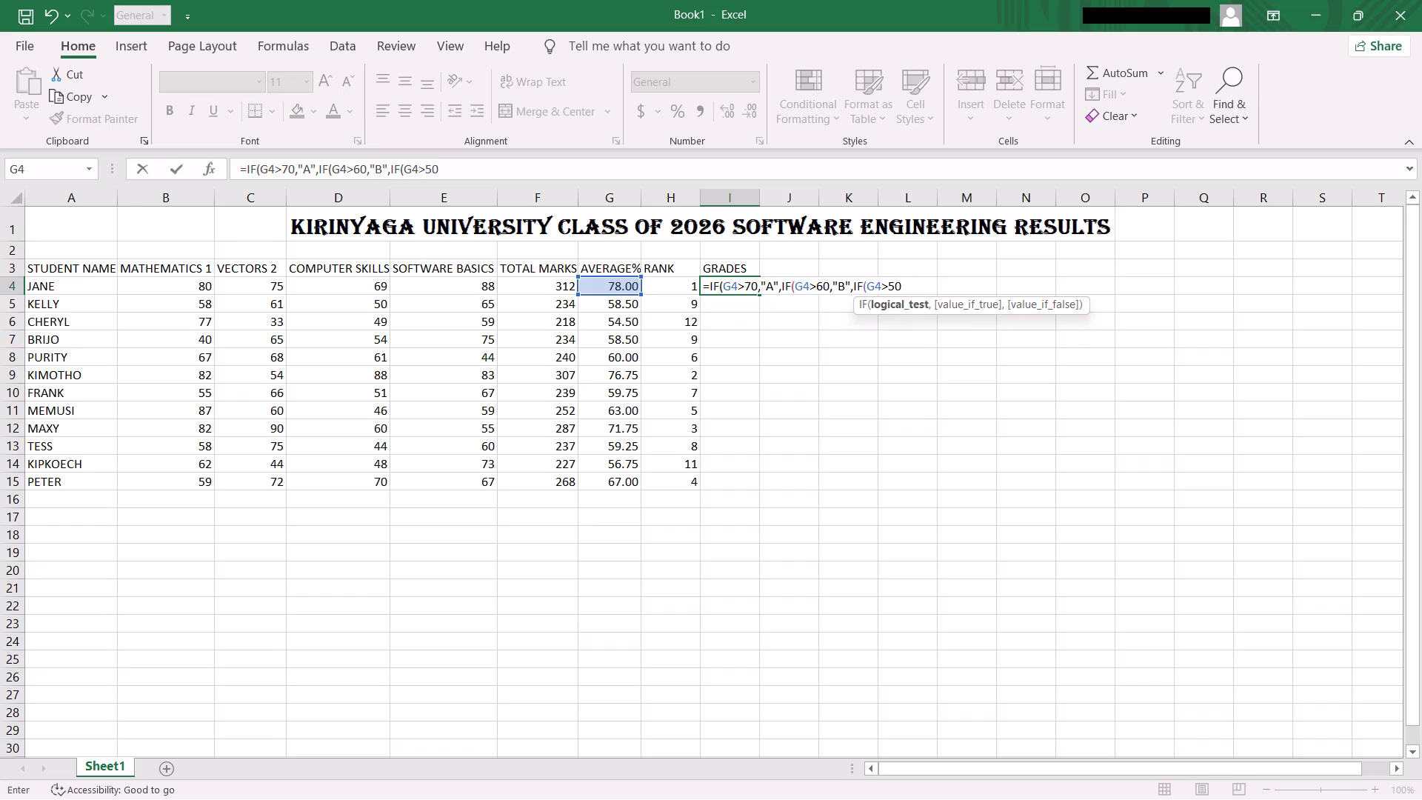
key(comma)
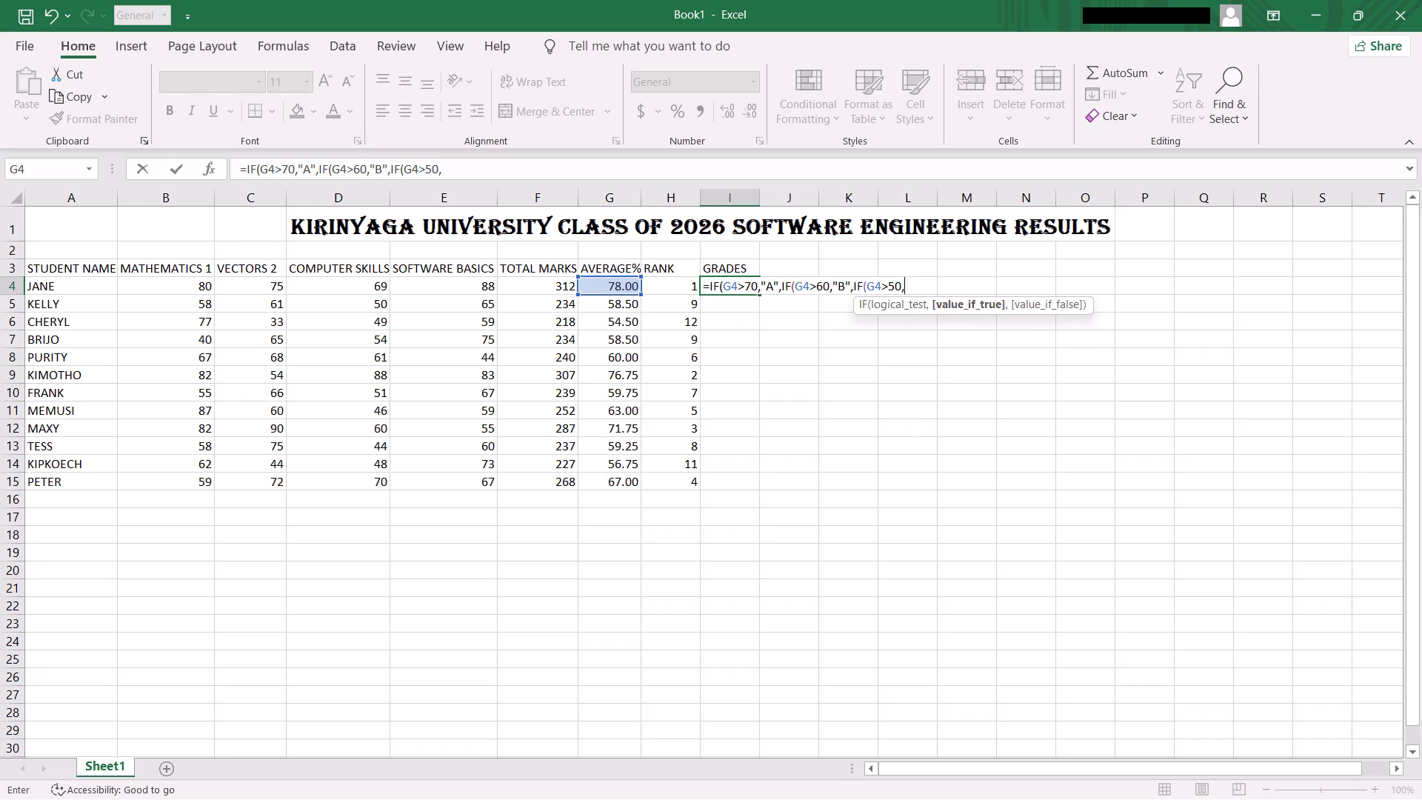
key(shift+quotedbl)
key(c)
key(shift+quotedbl)
text())))
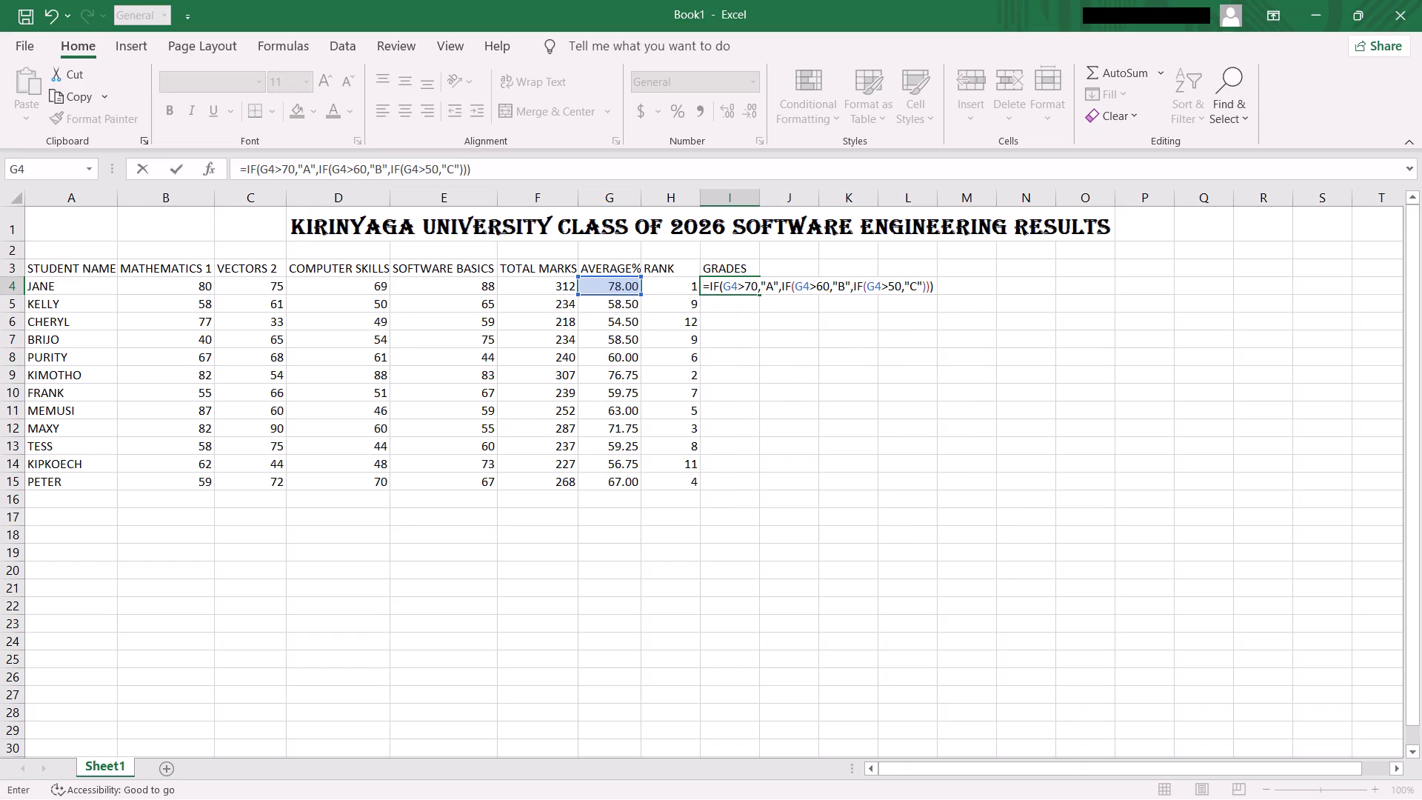
key(Return)
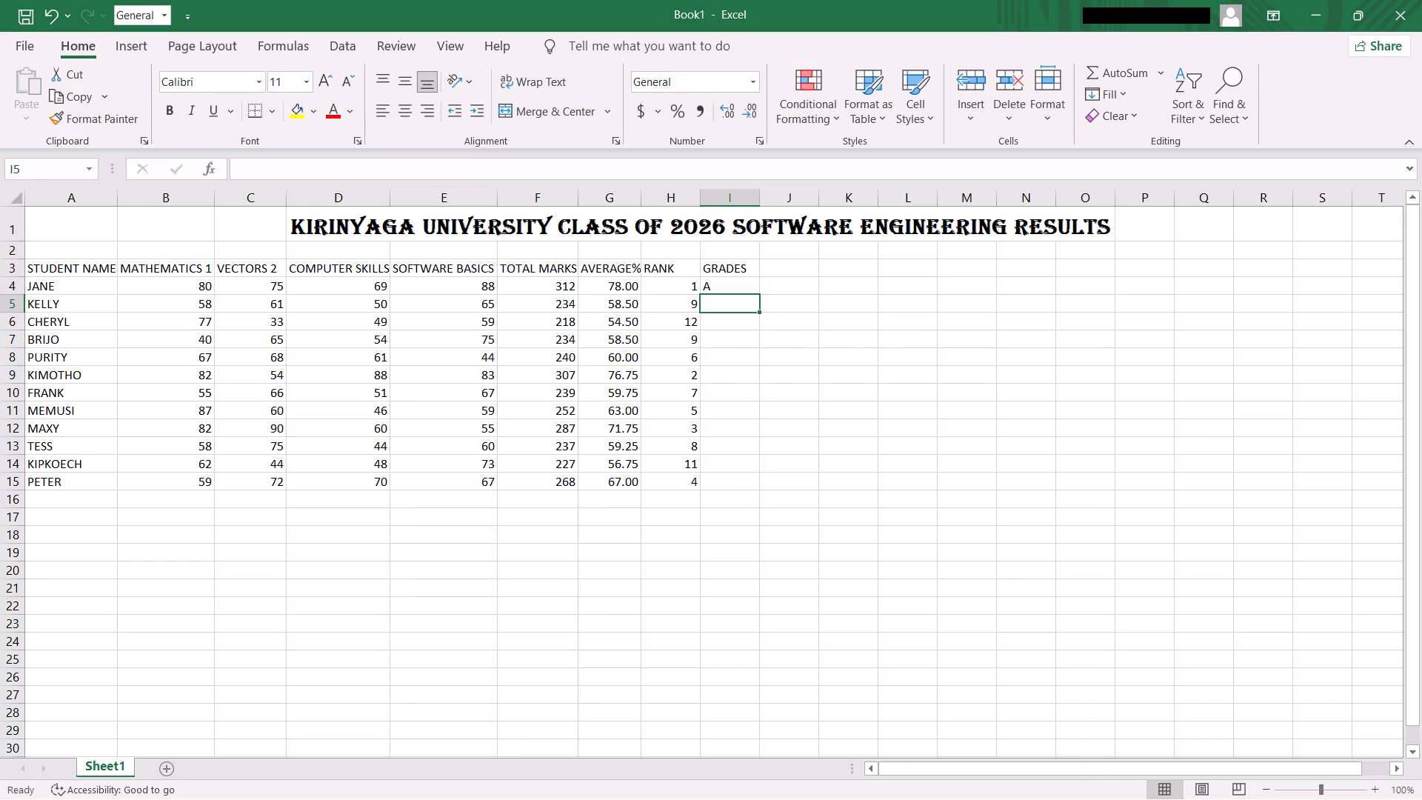
Fill the grade formula from I4 down to I15 for the remaining students, KELLY through PETER.
click(732, 289)
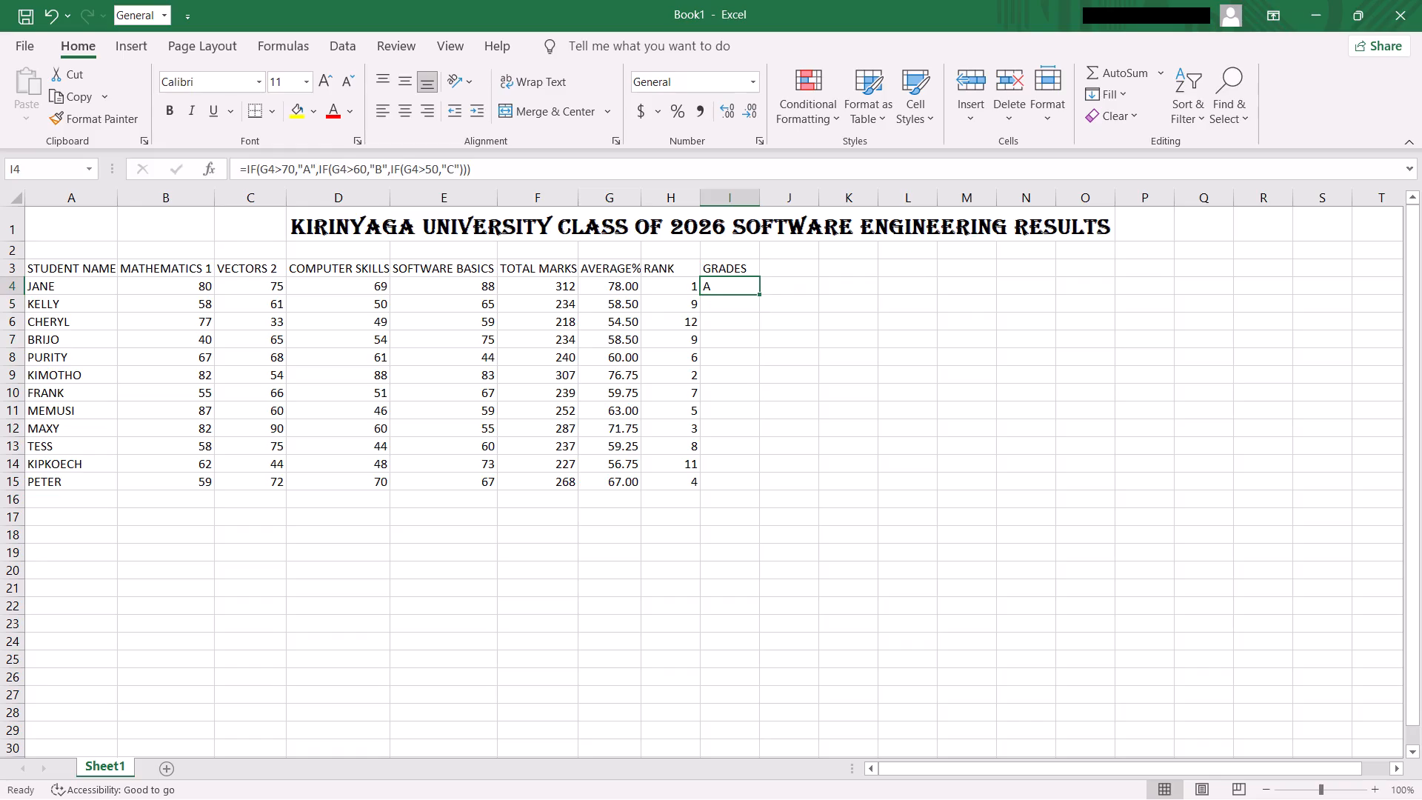
drag(760, 293, 747, 410)
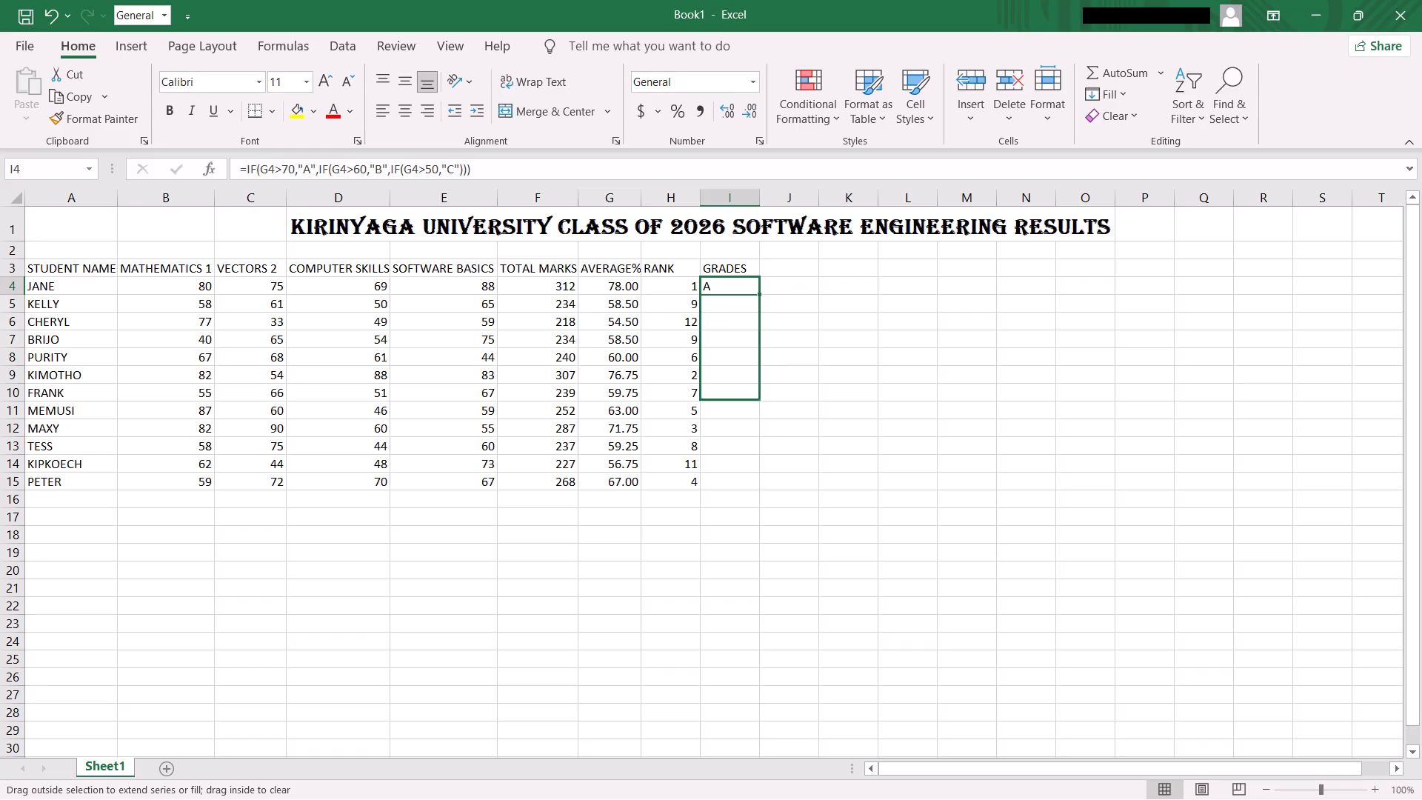
drag(747, 410, 752, 485)
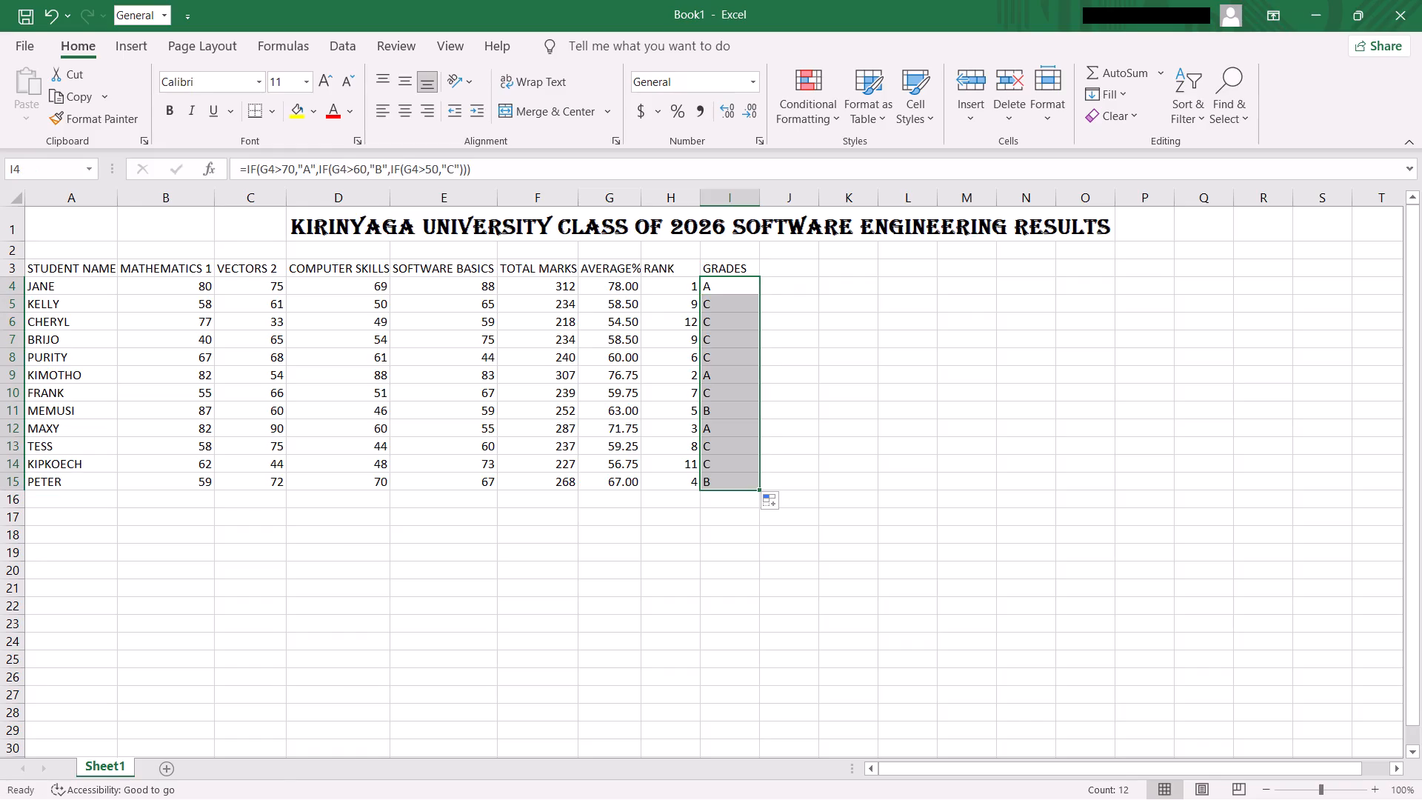
click(841, 293)
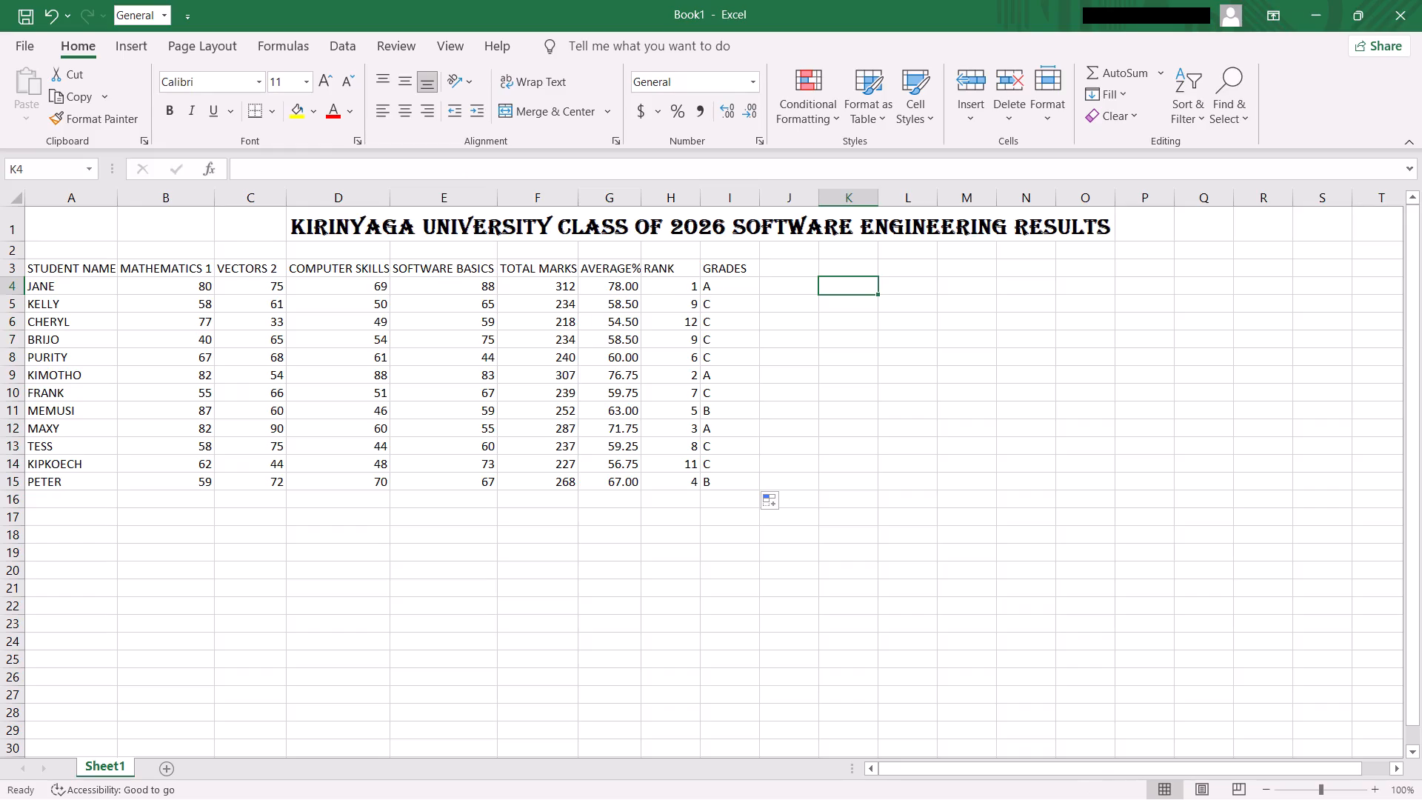
Insert a 2-D stacked column chart from the student names in A1:A15 and the averages in G1:G15.
drag(50, 253, 36, 326)
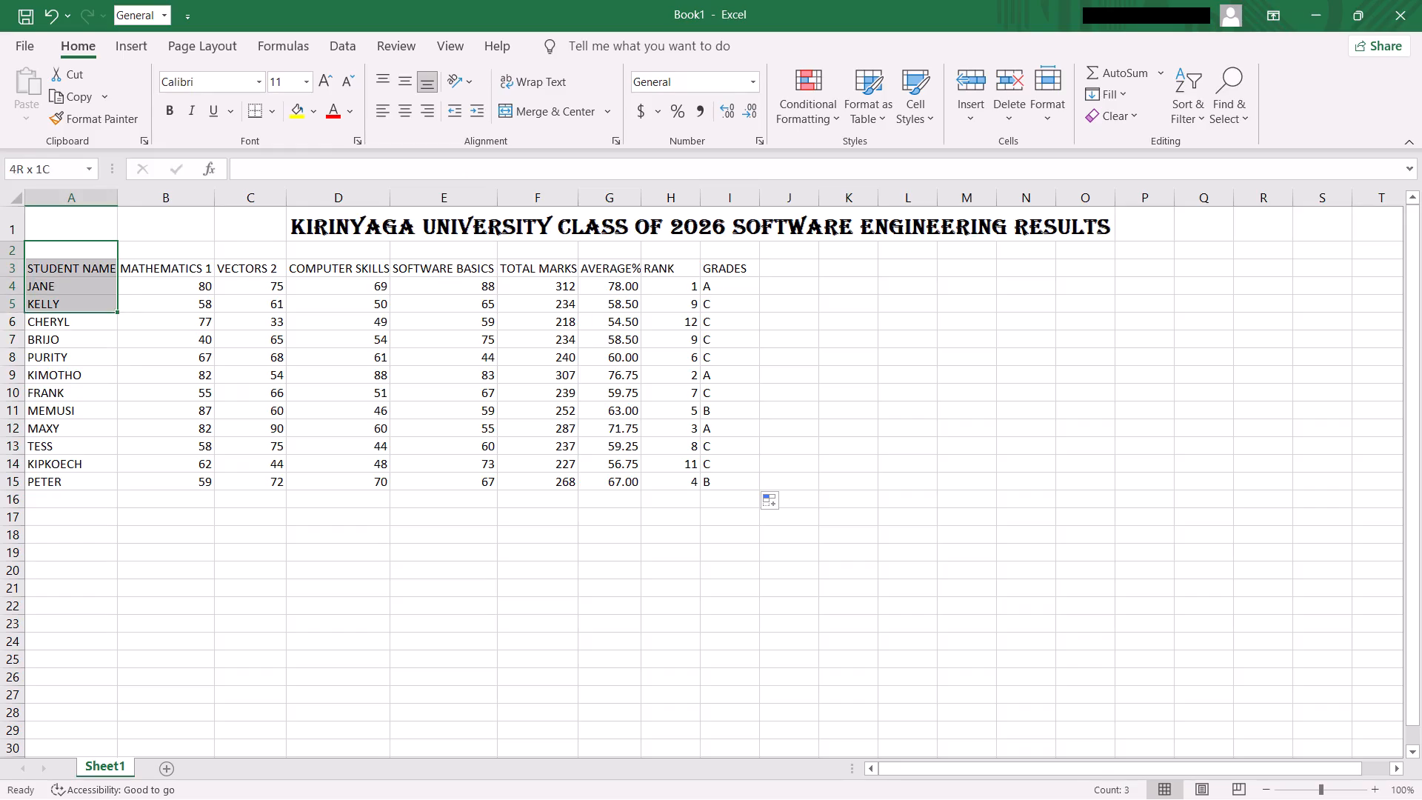
drag(36, 326, 23, 476)
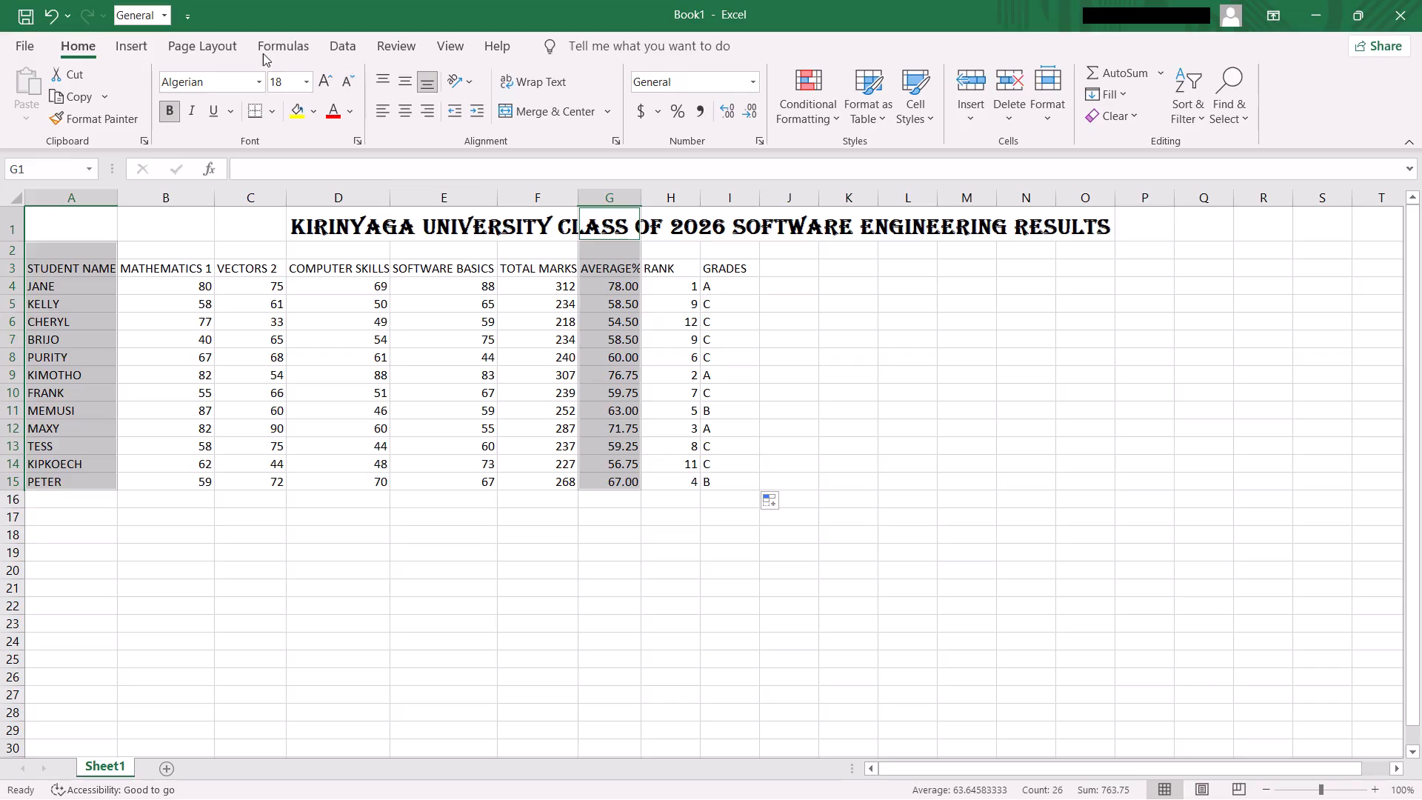
click(136, 47)
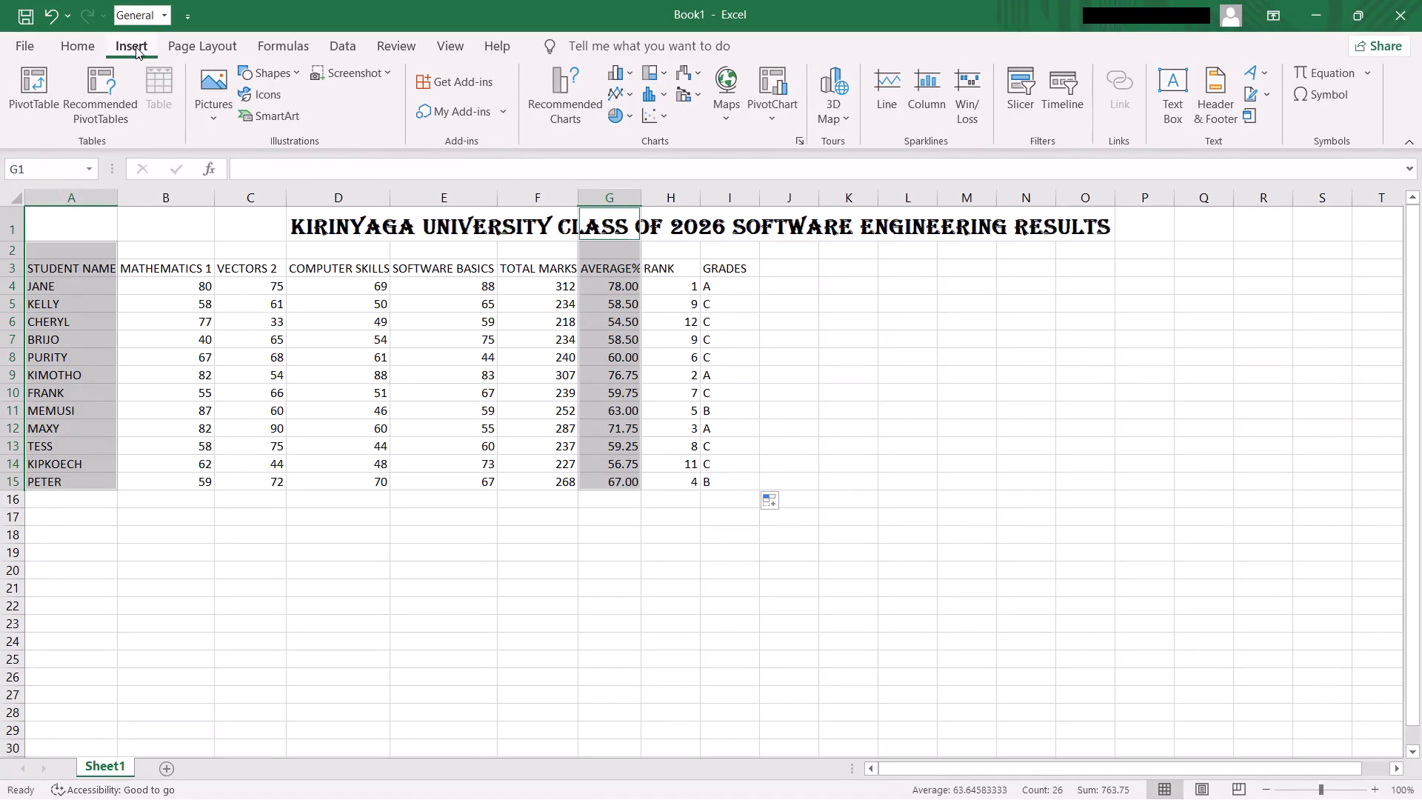
click(627, 81)
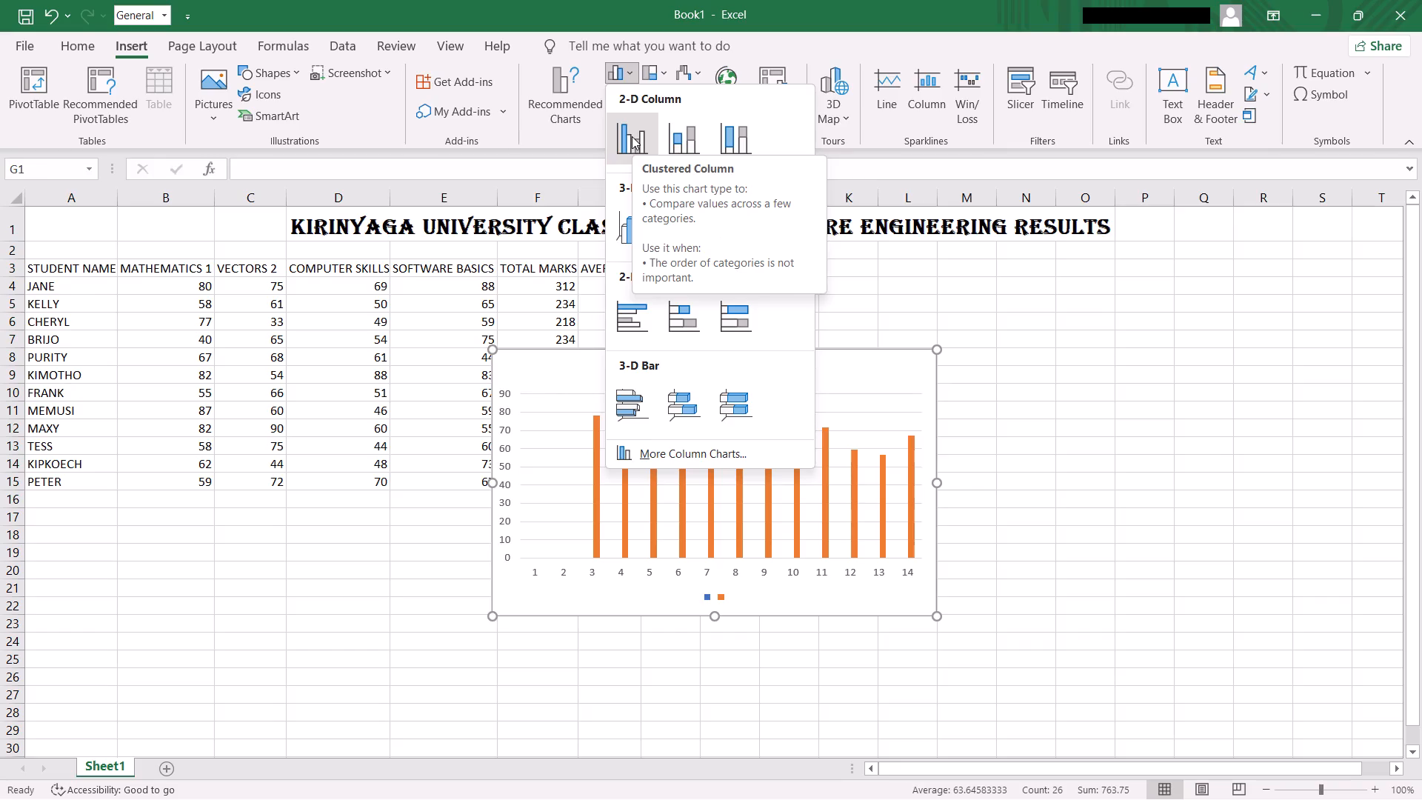
click(670, 137)
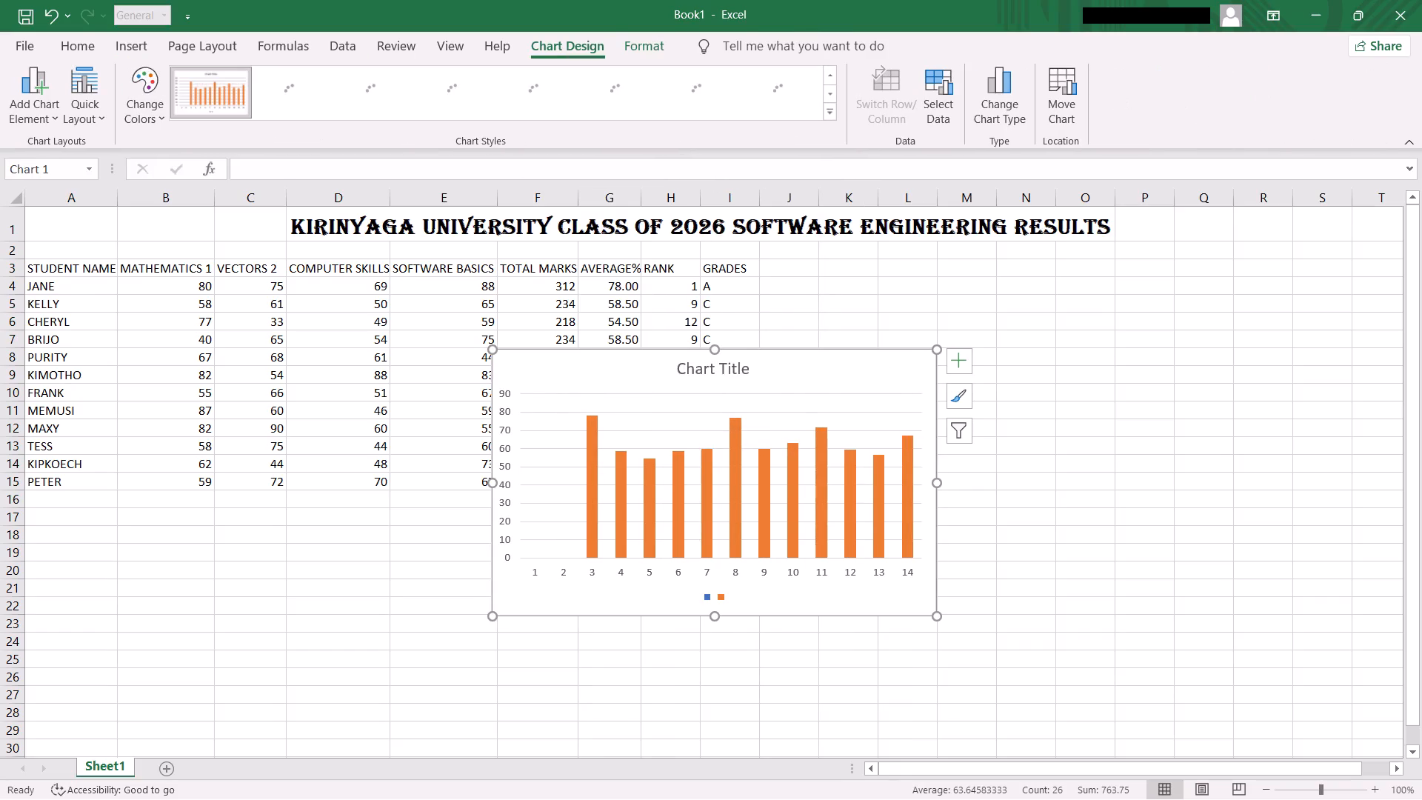
Move the averages chart off the results table into the empty cells beside GRADES, starting around cell K4.
drag(629, 402, 667, 449)
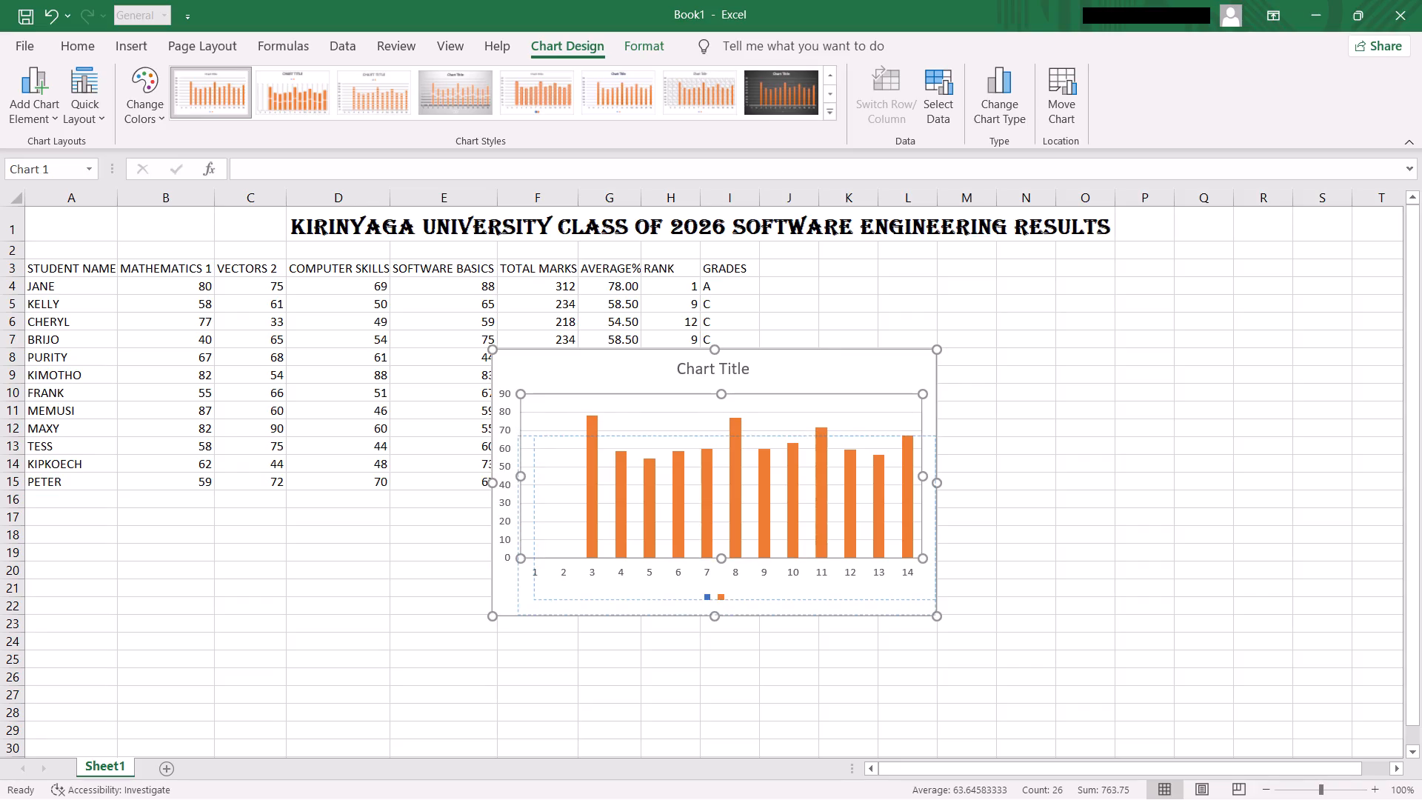
drag(667, 449, 661, 396)
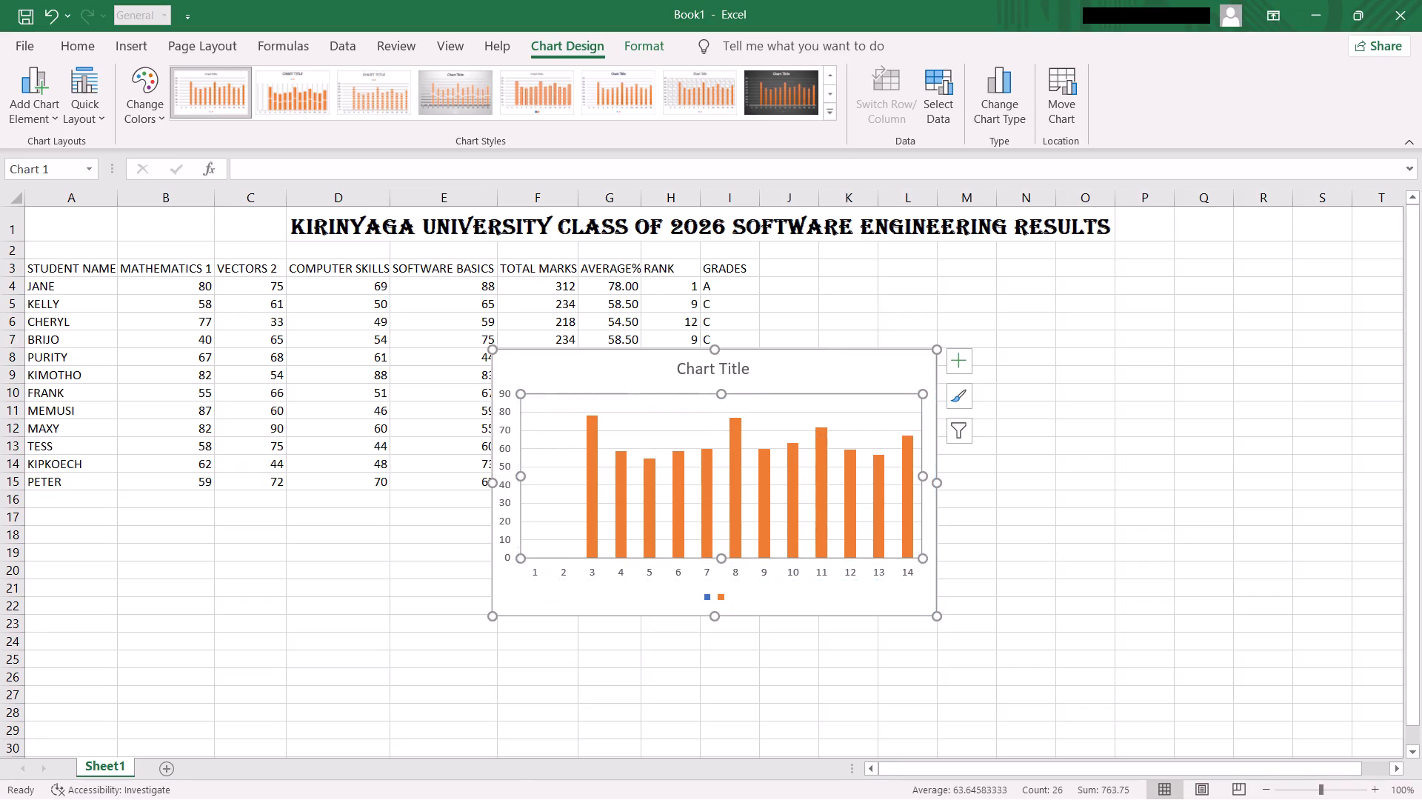
drag(524, 362, 716, 476)
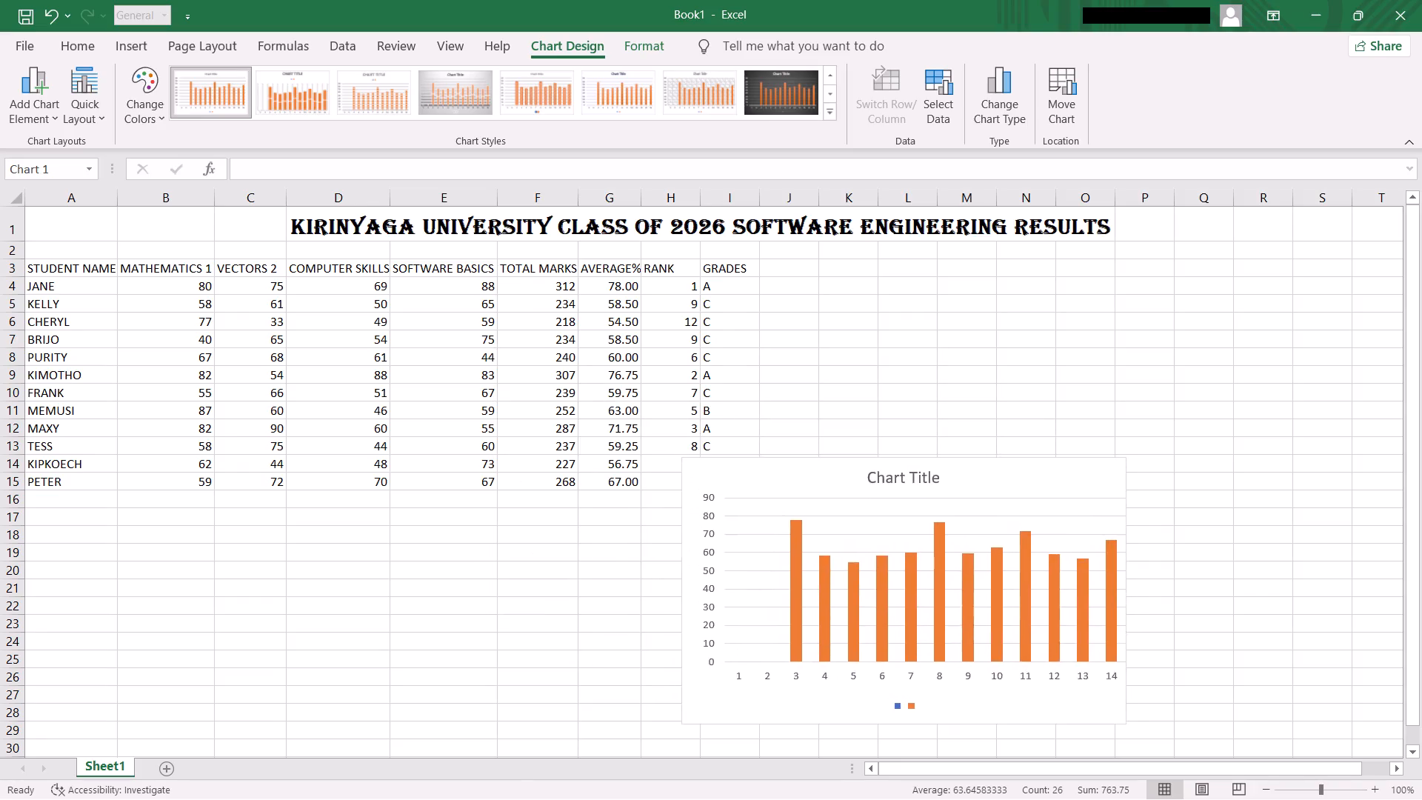
drag(716, 476, 898, 291)
Enlarge the averages chart beside the table so it spans roughly from cell J2 to T26.
drag(864, 547, 781, 604)
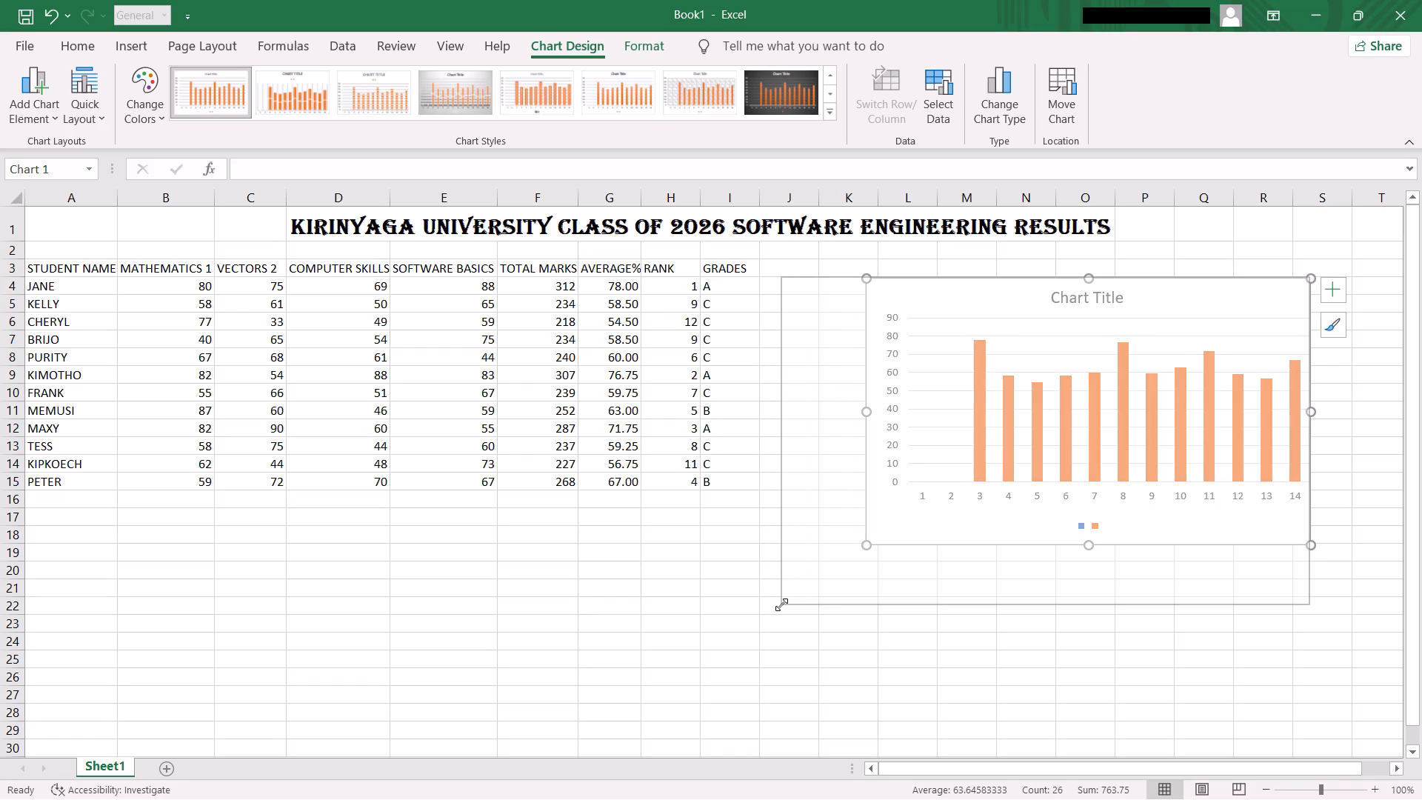
drag(1312, 280, 1350, 241)
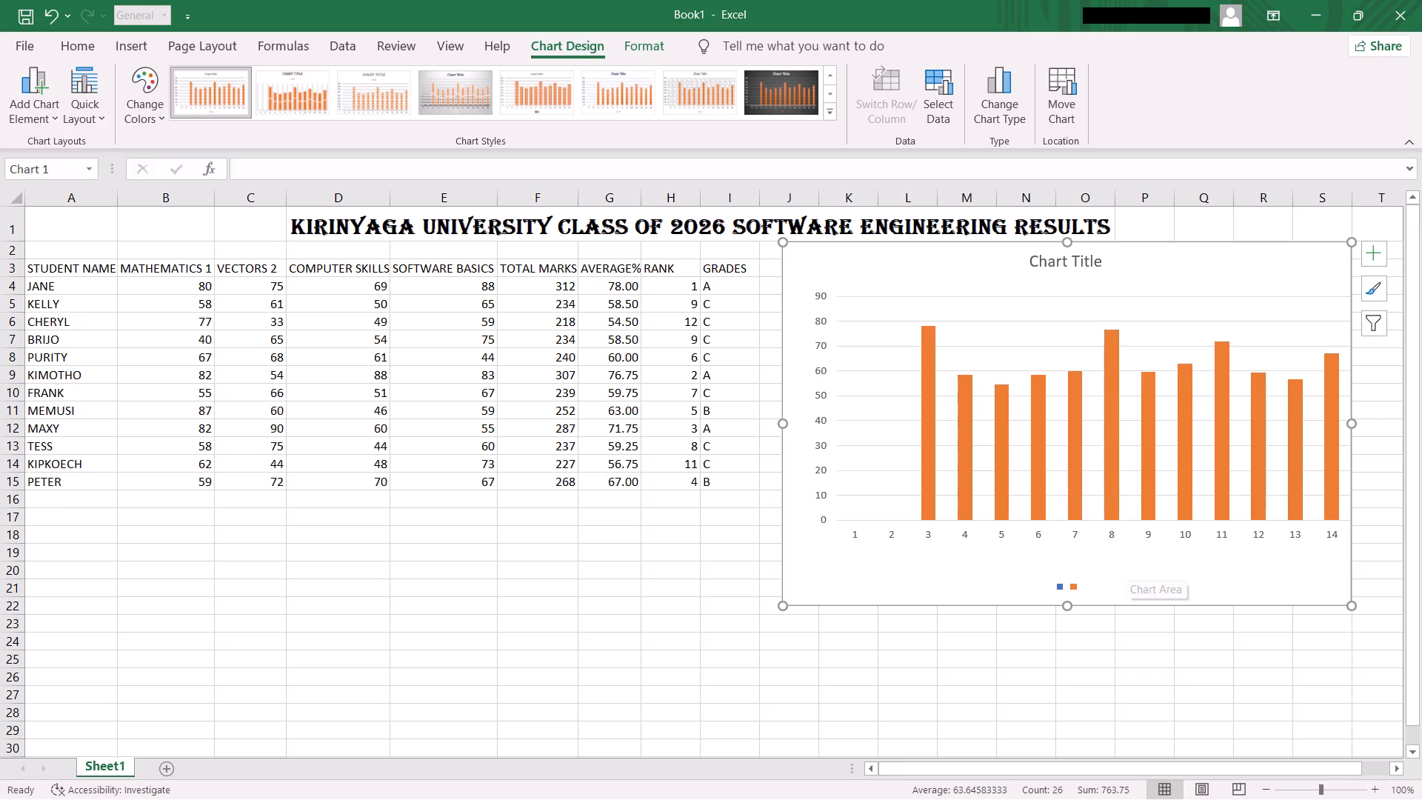
drag(1355, 601, 1352, 646)
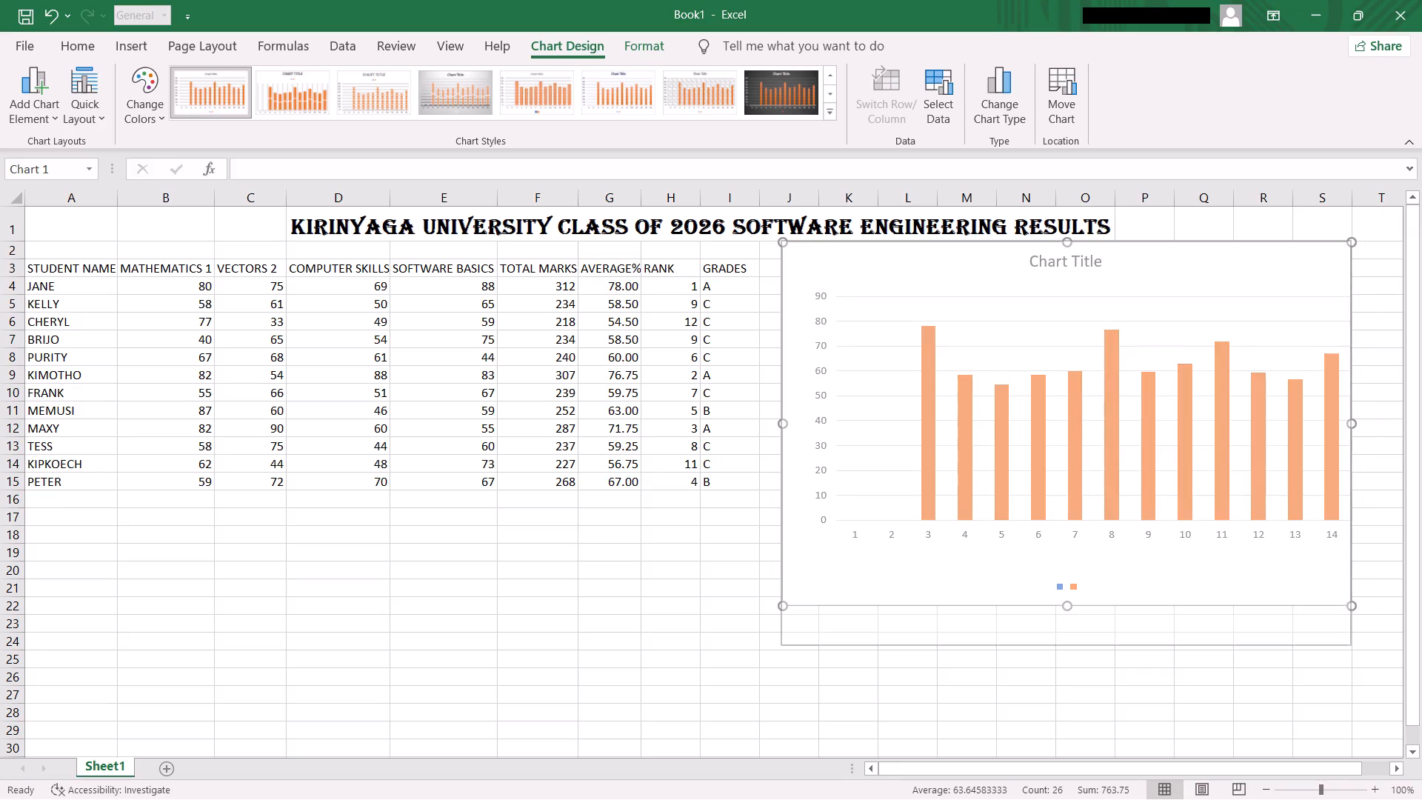
drag(1352, 646, 1360, 676)
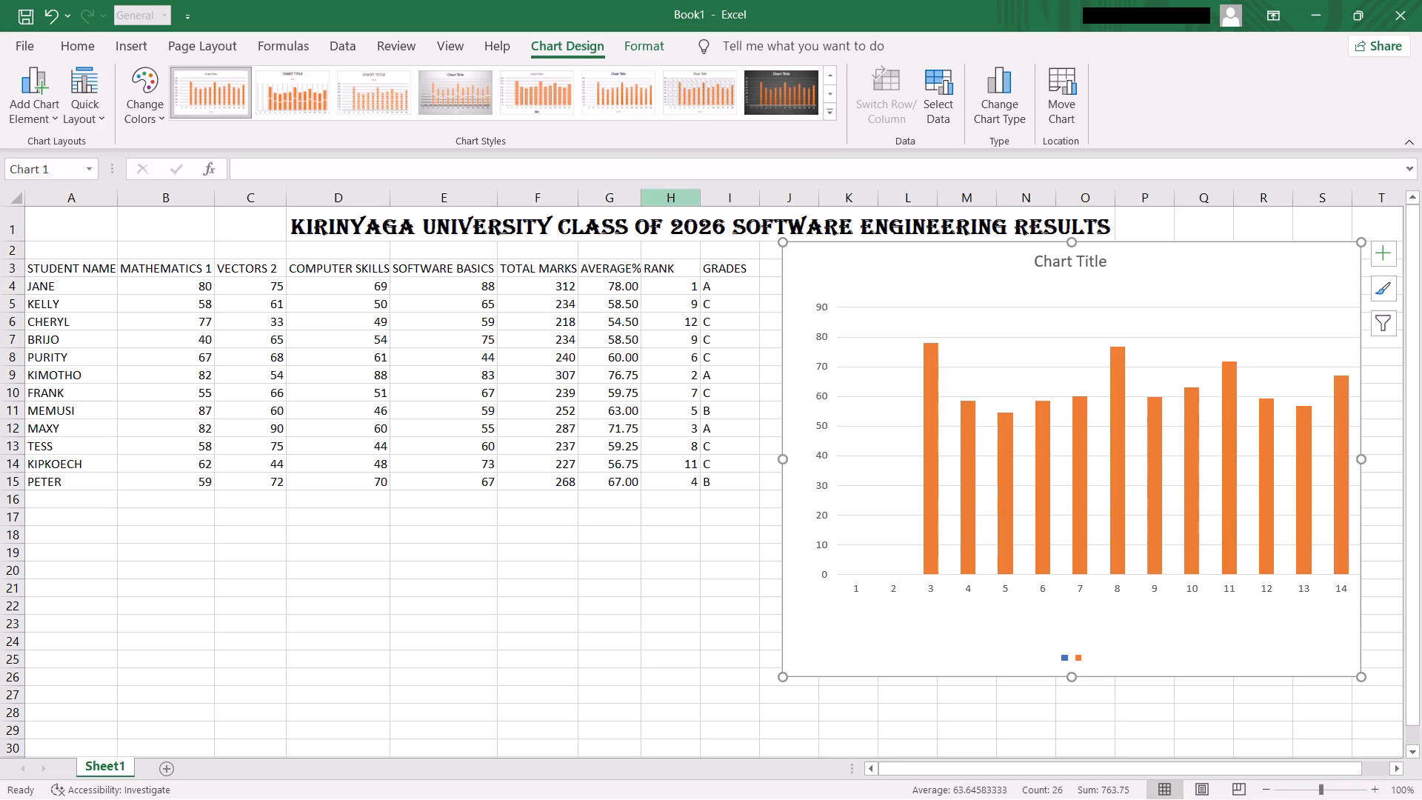
Apply the chart style with a dark grey background and white text to the averages chart.
click(790, 96)
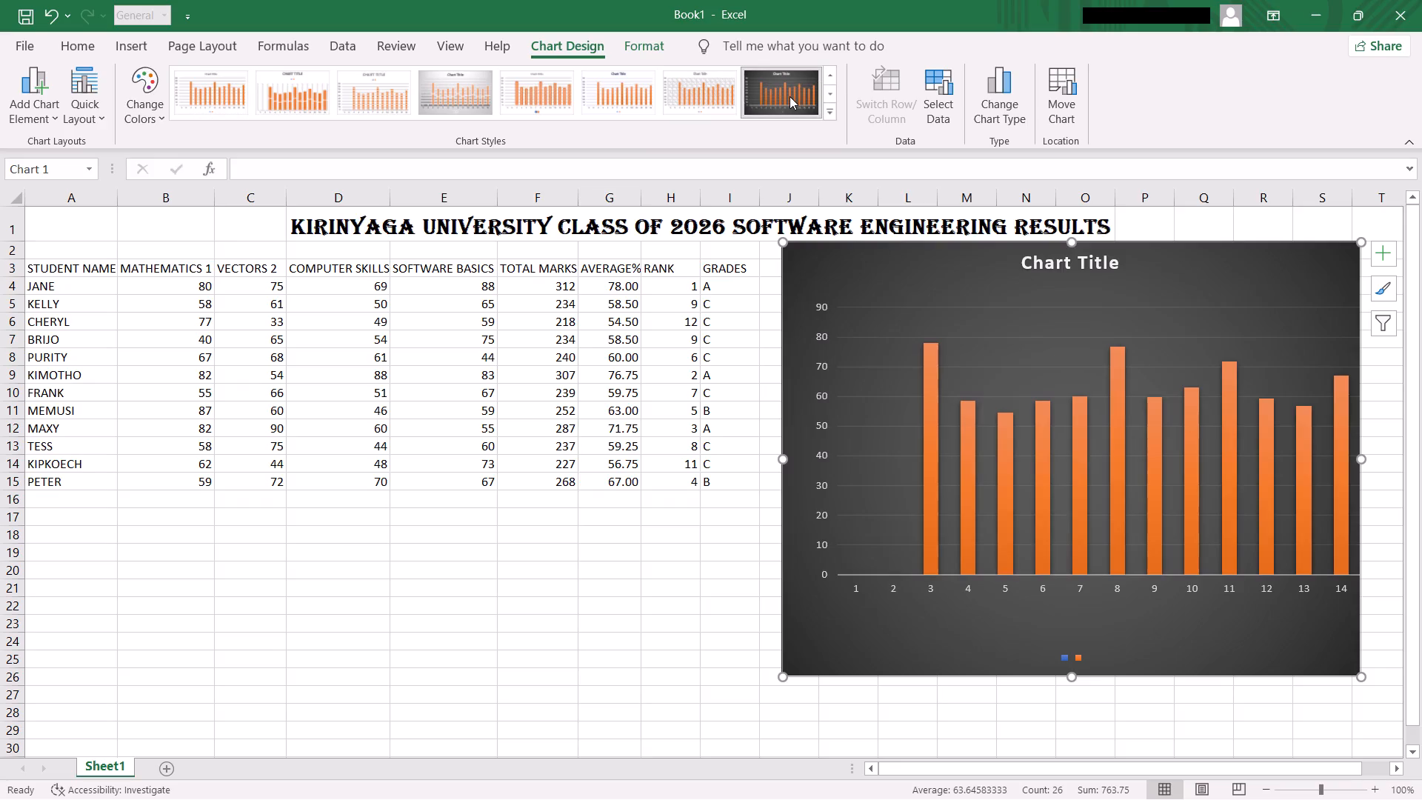